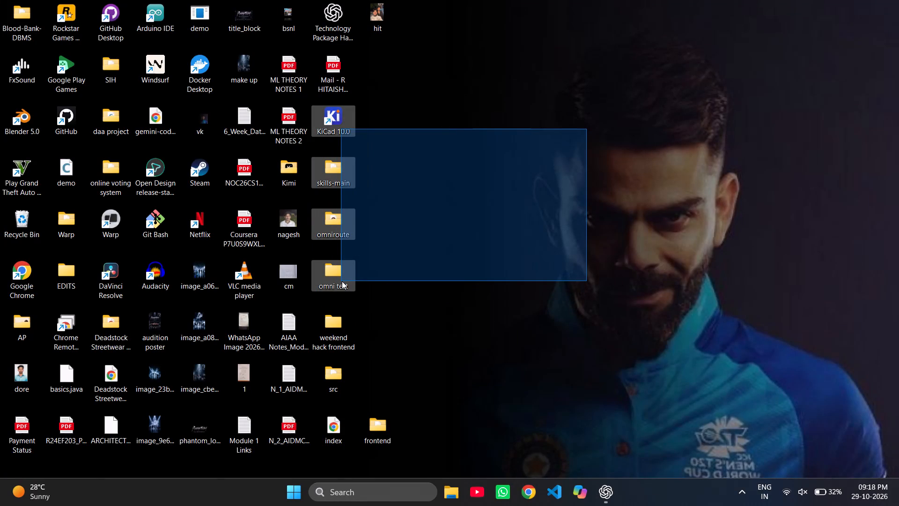
Launch Audacity to an empty project window, skipping the 3.7.9 update and dismissing the welcome window.
{"action": "double_click", "coordinate": [158, 266]}
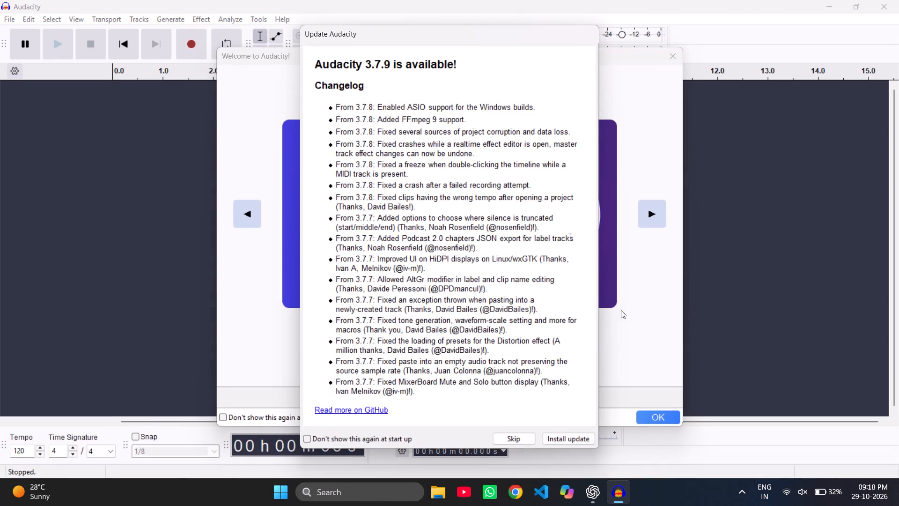
{"action": "left_click", "coordinate": [513, 438]}
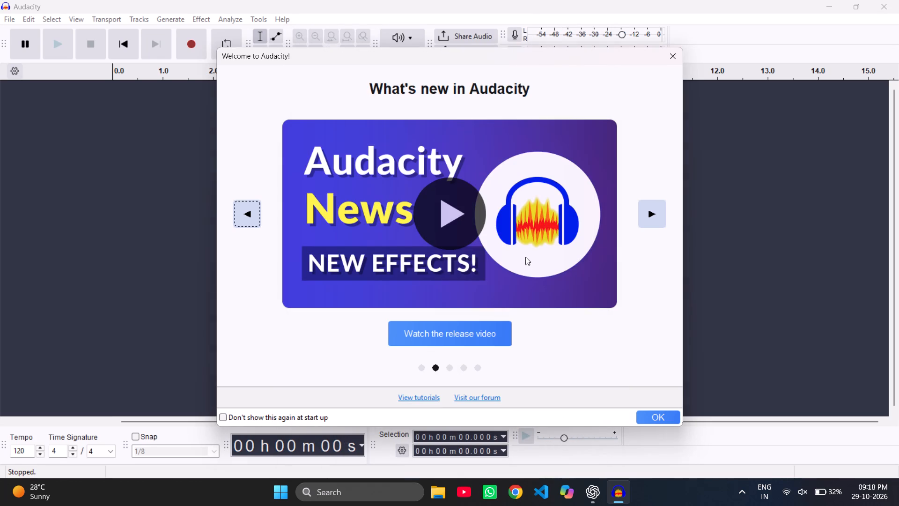
{"action": "left_click", "coordinate": [467, 215]}
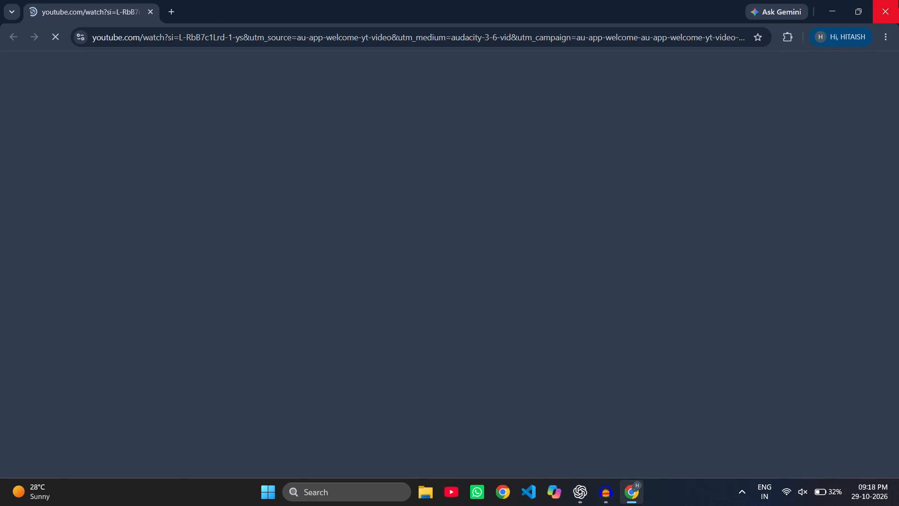
{"action": "left_click", "coordinate": [898, 3]}
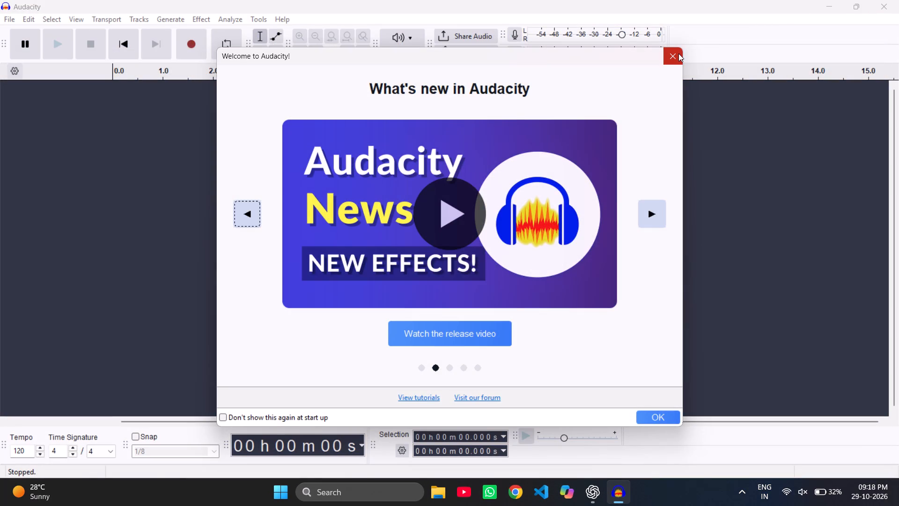
{"action": "left_click", "coordinate": [678, 53]}
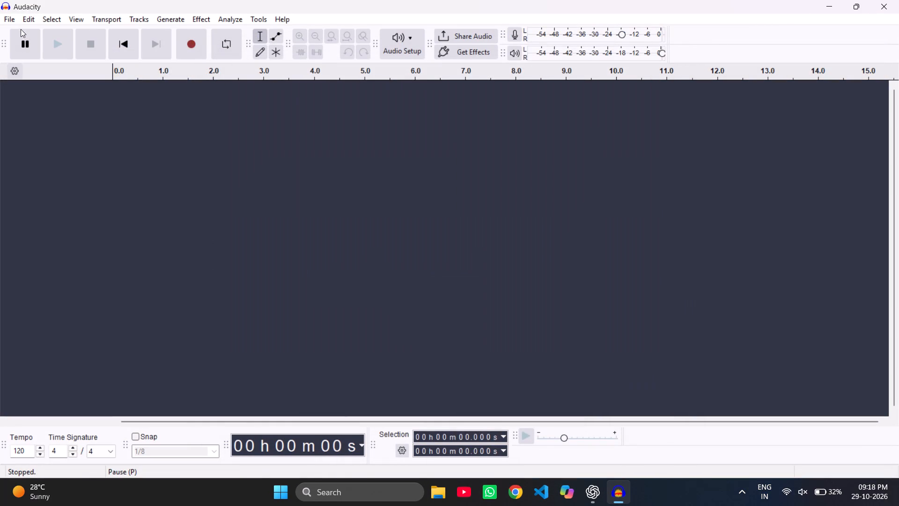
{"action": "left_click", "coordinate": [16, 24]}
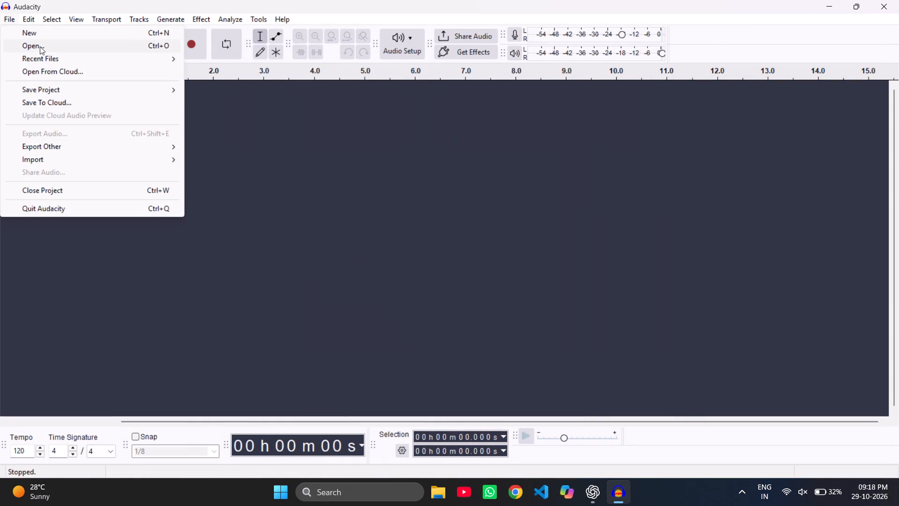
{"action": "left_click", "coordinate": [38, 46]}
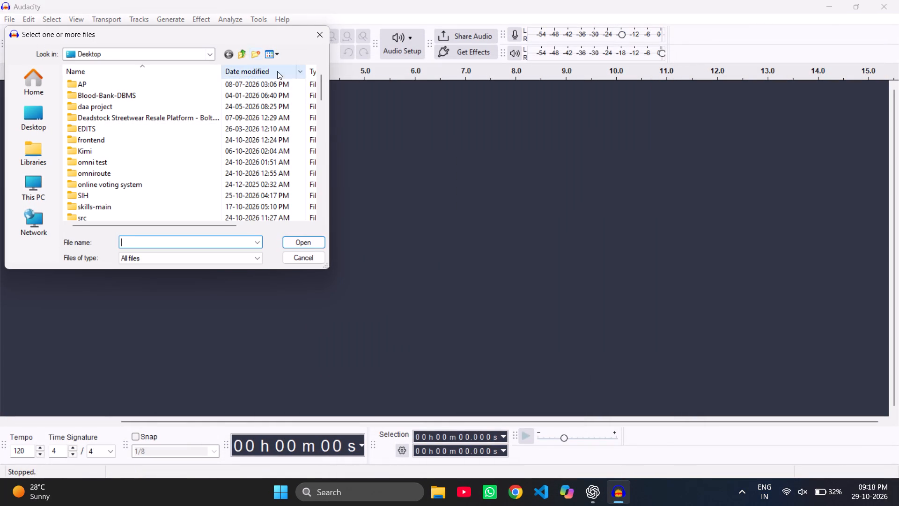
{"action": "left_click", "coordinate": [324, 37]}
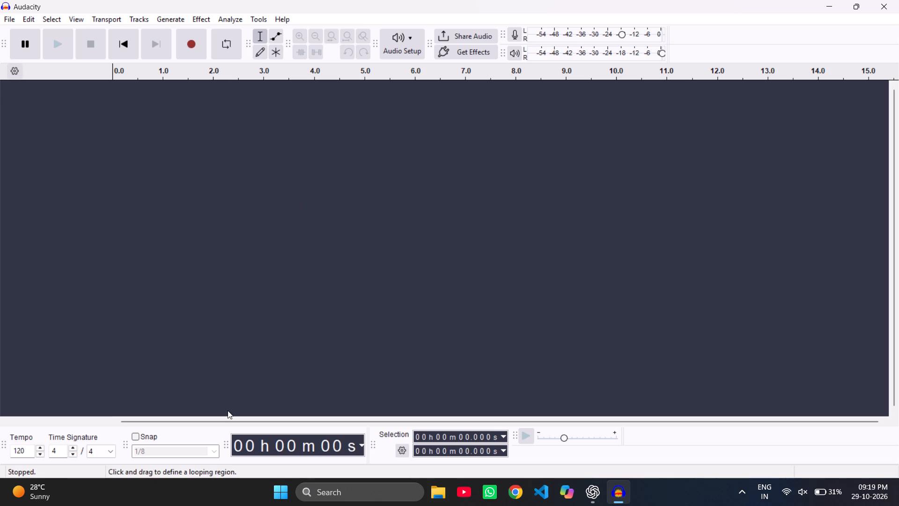
Switch to WhatsApp.
{"action": "double_click", "coordinate": [492, 484]}
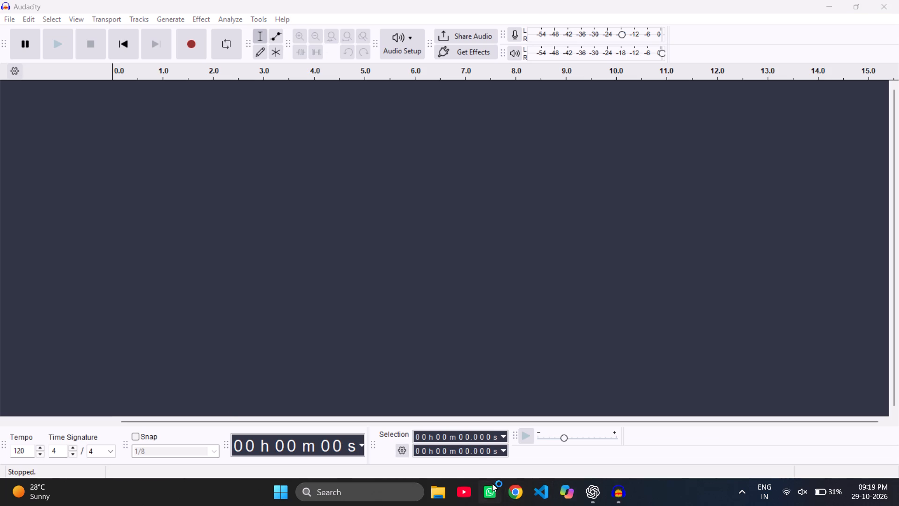
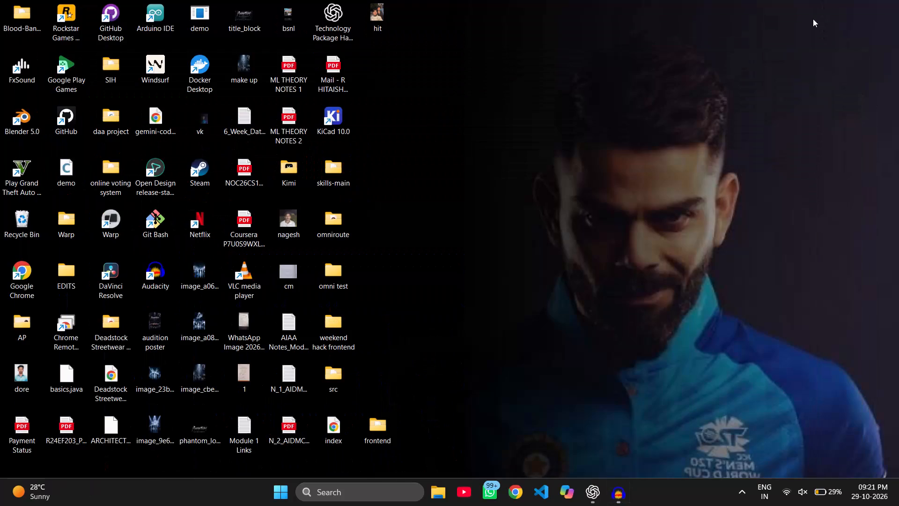
Switch to Google Chrome and open a browser window with the profile that has the H avatar.
{"action": "left_click", "coordinate": [524, 490]}
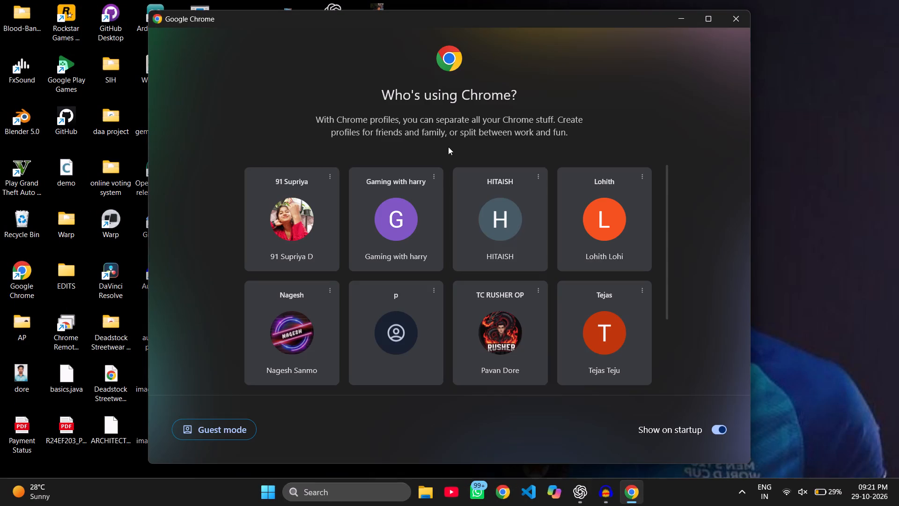
{"action": "left_click", "coordinate": [479, 195]}
{"action": "left_click", "coordinate": [491, 216]}
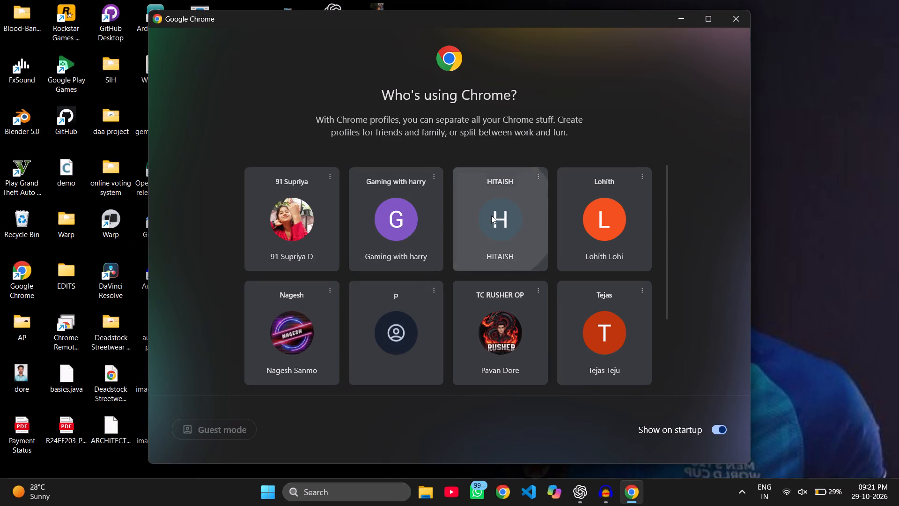
Search Google for WhatsApp Web from the new tab page.
{"action": "left_click", "coordinate": [386, 245]}
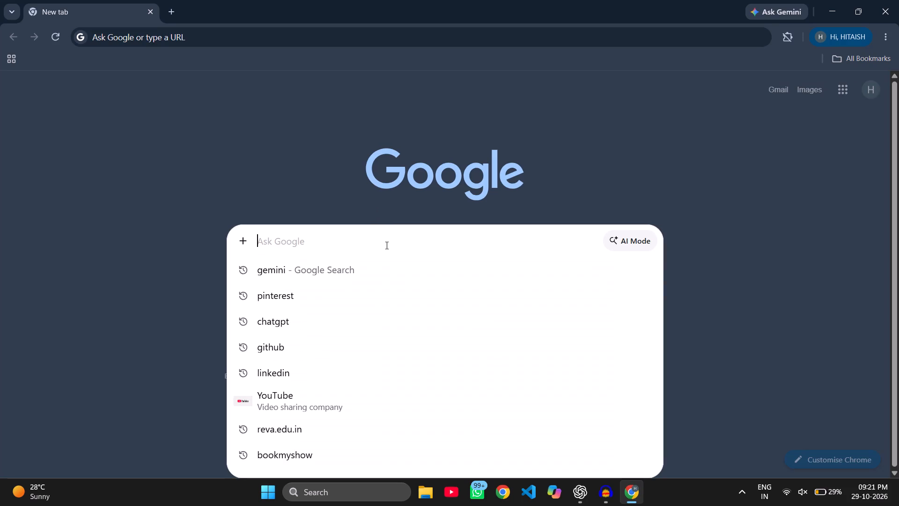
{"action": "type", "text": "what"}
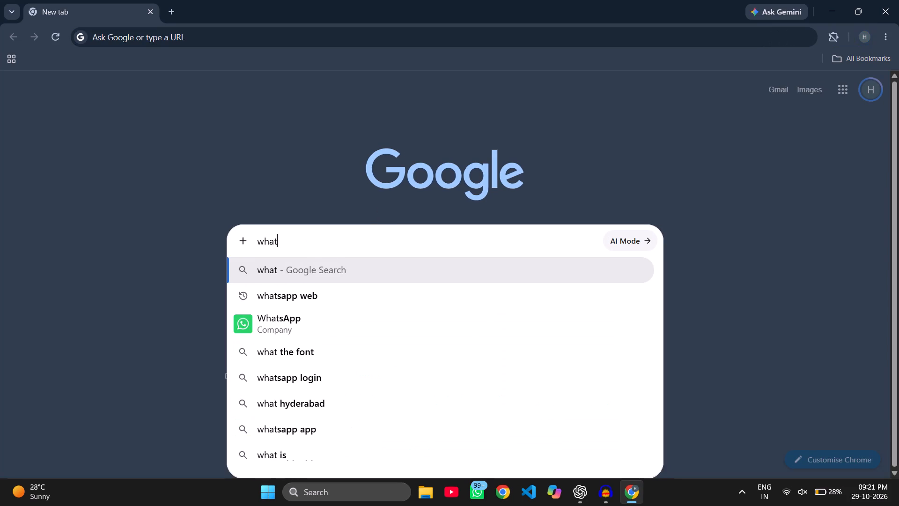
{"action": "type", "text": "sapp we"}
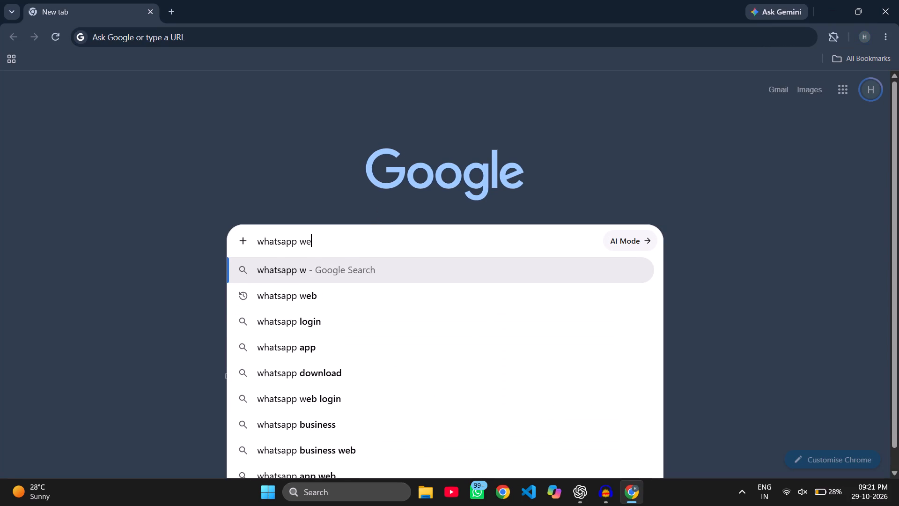
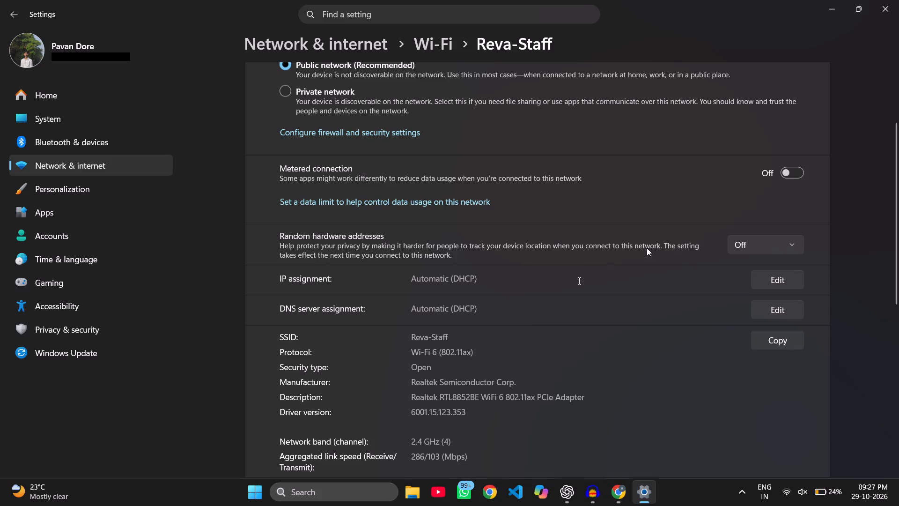
Close the Settings window showing the Reva-Staff Wi-Fi properties.
{"action": "scroll", "coordinate": [534, 224], "scroll_direction": "up", "scroll_amount": 6}
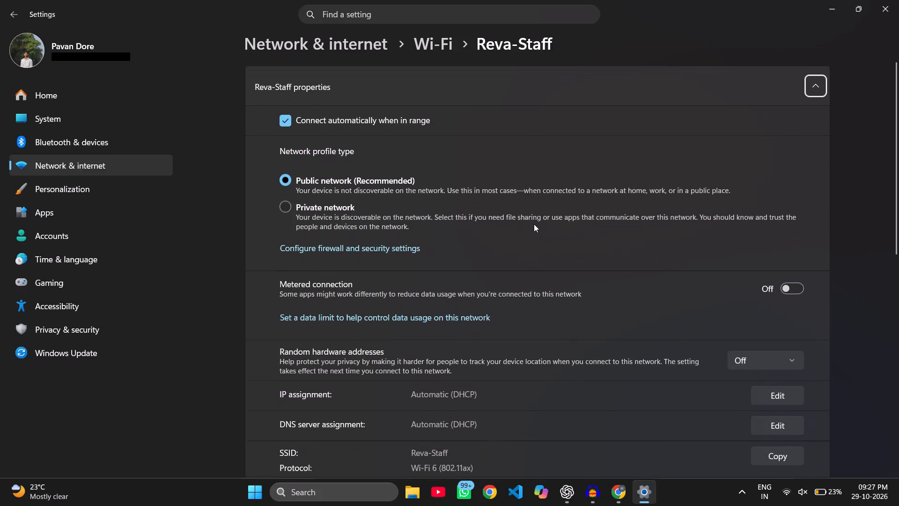
{"action": "right_click", "coordinate": [877, 4]}
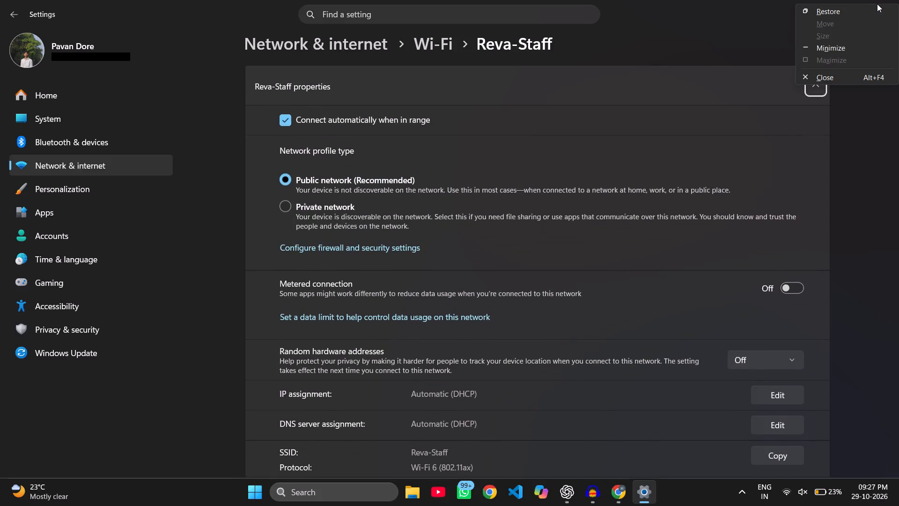
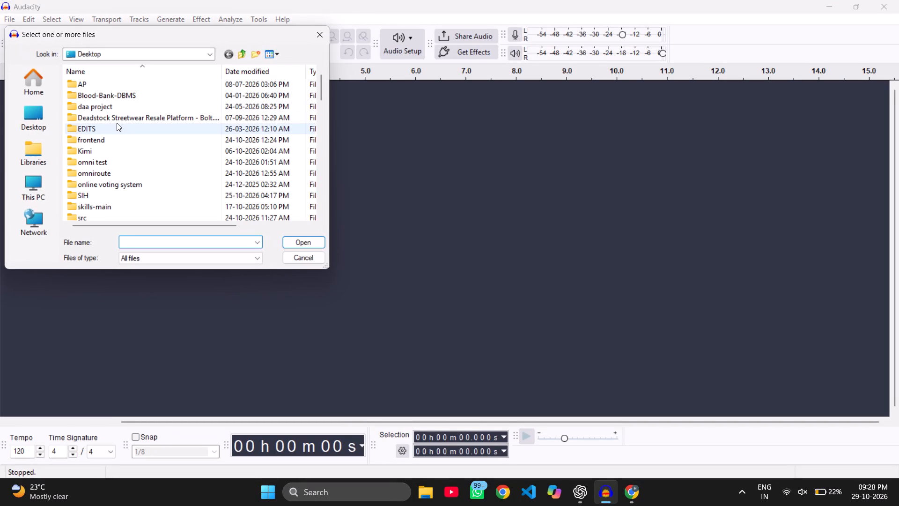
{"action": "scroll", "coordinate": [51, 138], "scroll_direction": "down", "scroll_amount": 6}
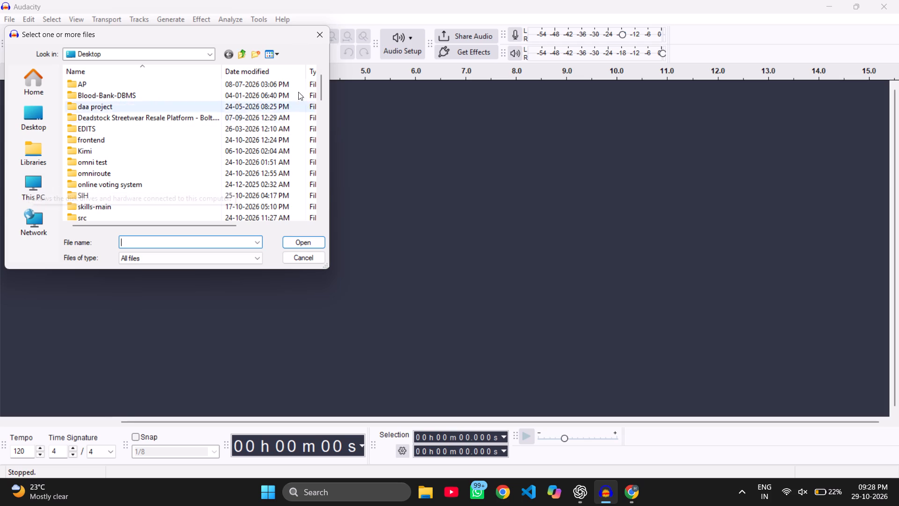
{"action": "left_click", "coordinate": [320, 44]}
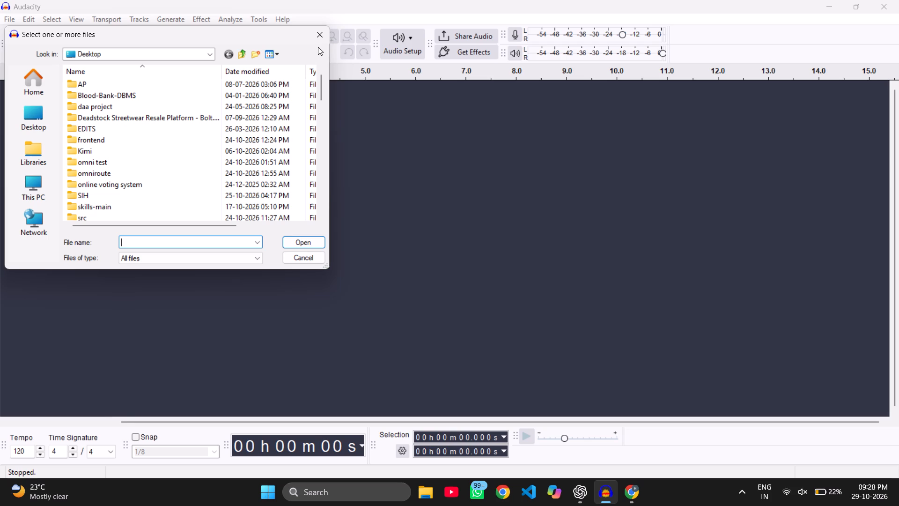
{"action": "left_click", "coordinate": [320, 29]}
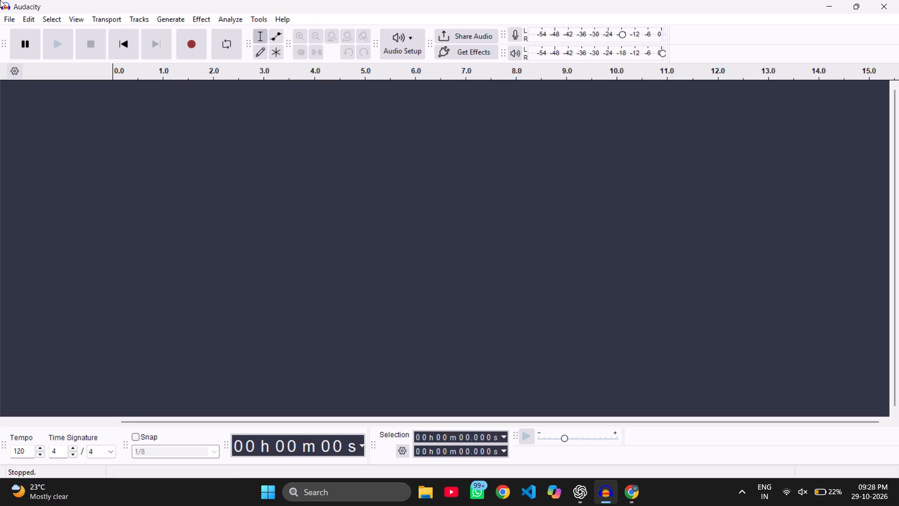
Open the audio file import for the empty project.
{"action": "left_click", "coordinate": [11, 18]}
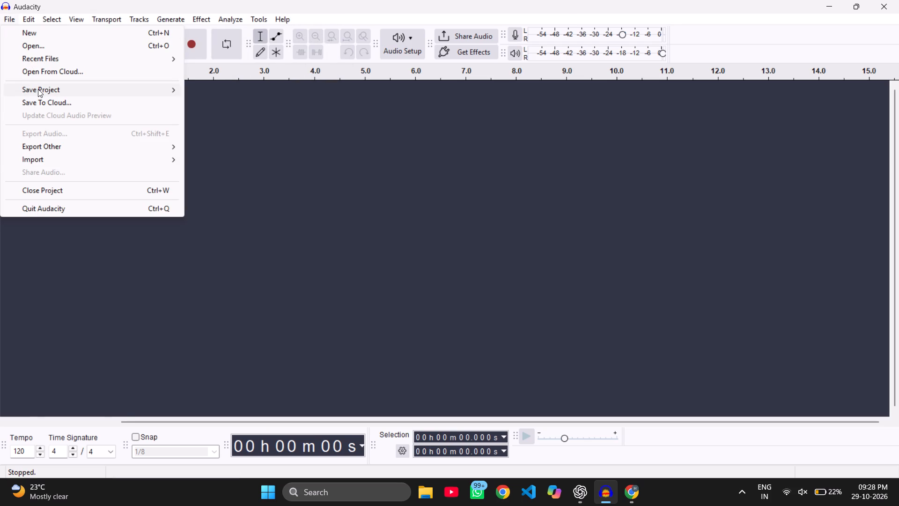
{"action": "left_click", "coordinate": [60, 154]}
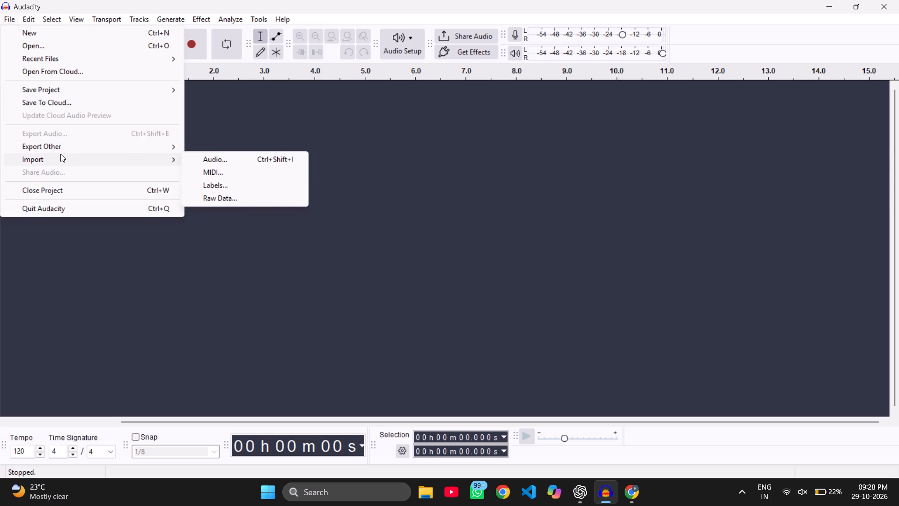
{"action": "left_click", "coordinate": [208, 156]}
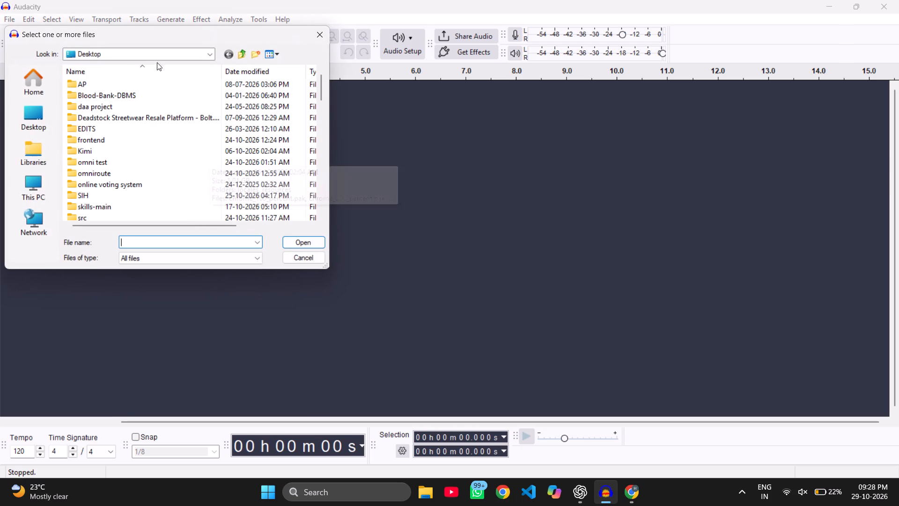
Browse the Desktop locations in the import file chooser and open the Downloads folder.
{"action": "scroll", "coordinate": [105, 94], "scroll_direction": "down", "scroll_amount": 10}
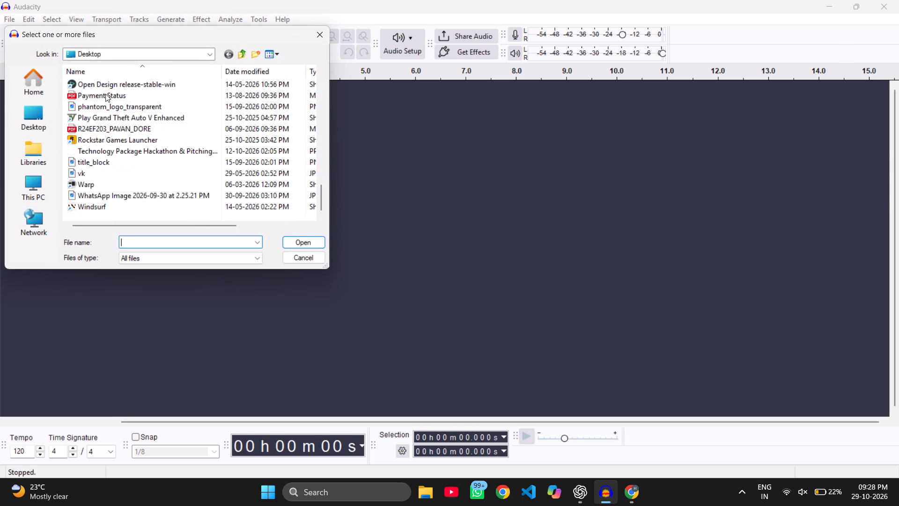
{"action": "scroll", "coordinate": [105, 94], "scroll_direction": "up", "scroll_amount": 1}
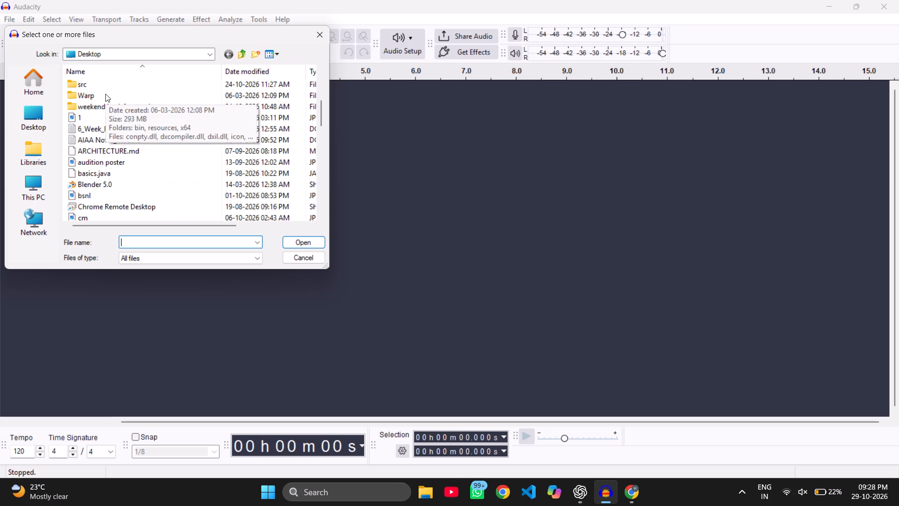
{"action": "scroll", "coordinate": [105, 94], "scroll_direction": "up", "scroll_amount": 4}
{"action": "scroll", "coordinate": [105, 94], "scroll_direction": "down", "scroll_amount": 5}
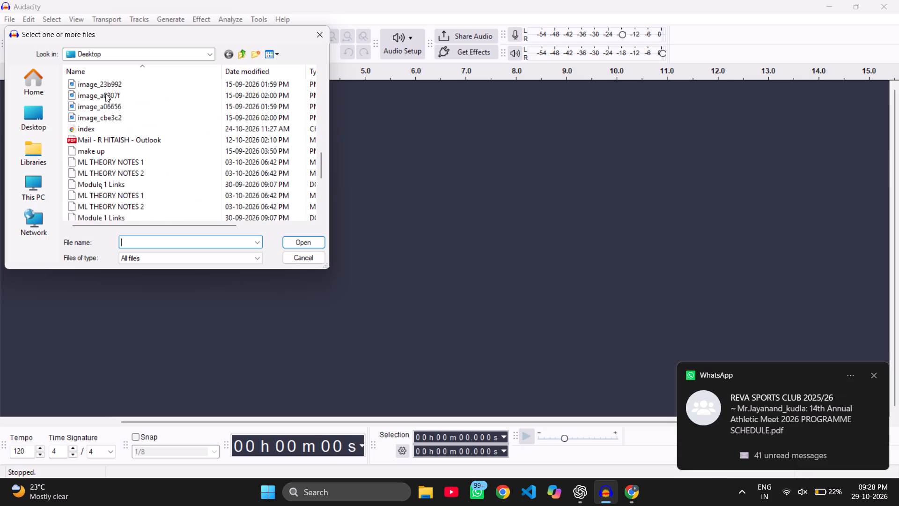
{"action": "scroll", "coordinate": [105, 94], "scroll_direction": "down", "scroll_amount": 3}
{"action": "left_click", "coordinate": [22, 108]}
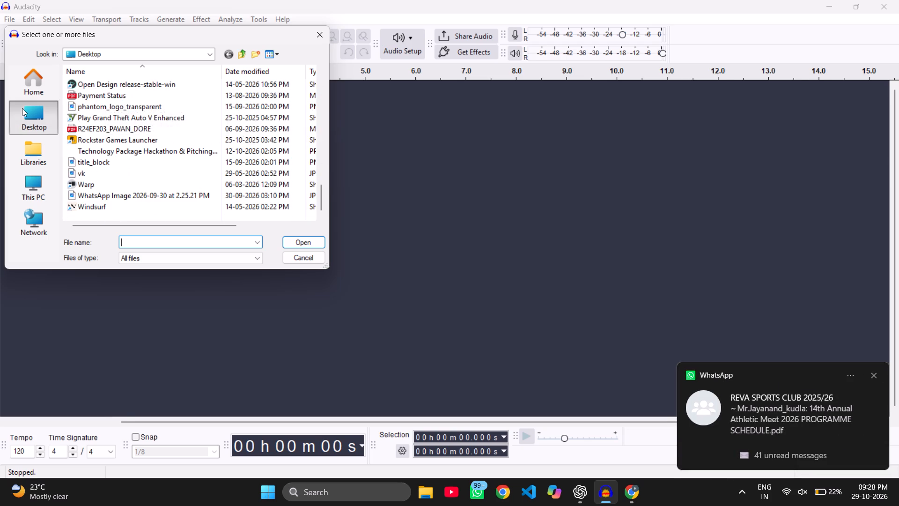
{"action": "scroll", "coordinate": [153, 193], "scroll_direction": "down", "scroll_amount": 2}
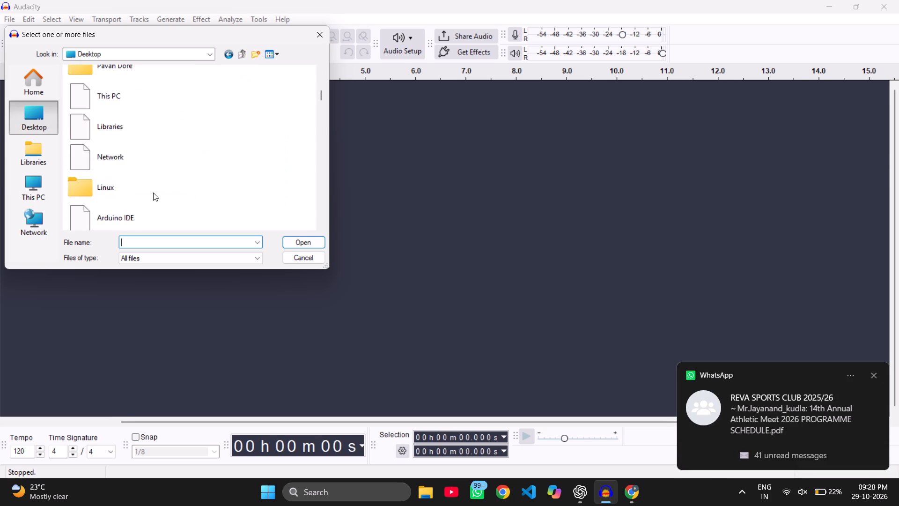
{"action": "scroll", "coordinate": [153, 193], "scroll_direction": "down", "scroll_amount": 1}
{"action": "scroll", "coordinate": [153, 193], "scroll_direction": "up", "scroll_amount": 3}
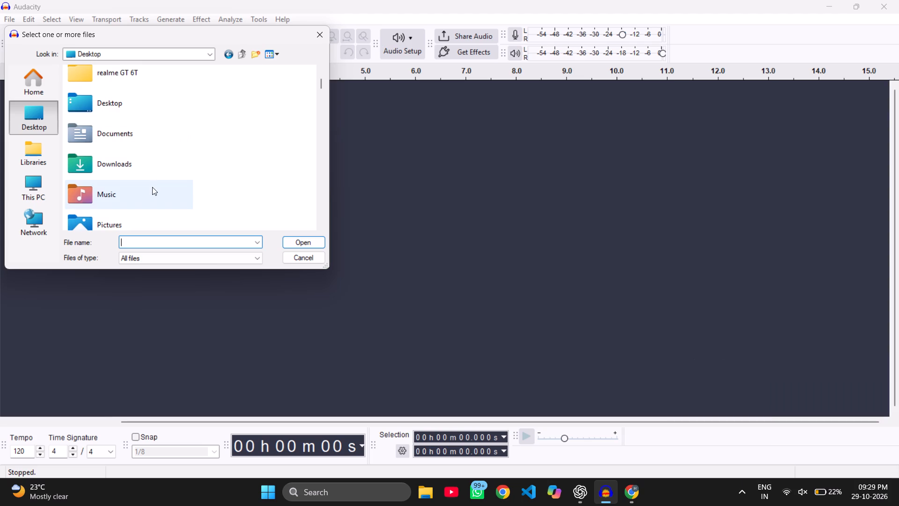
{"action": "left_click", "coordinate": [152, 175]}
{"action": "double_click", "coordinate": [152, 175]}
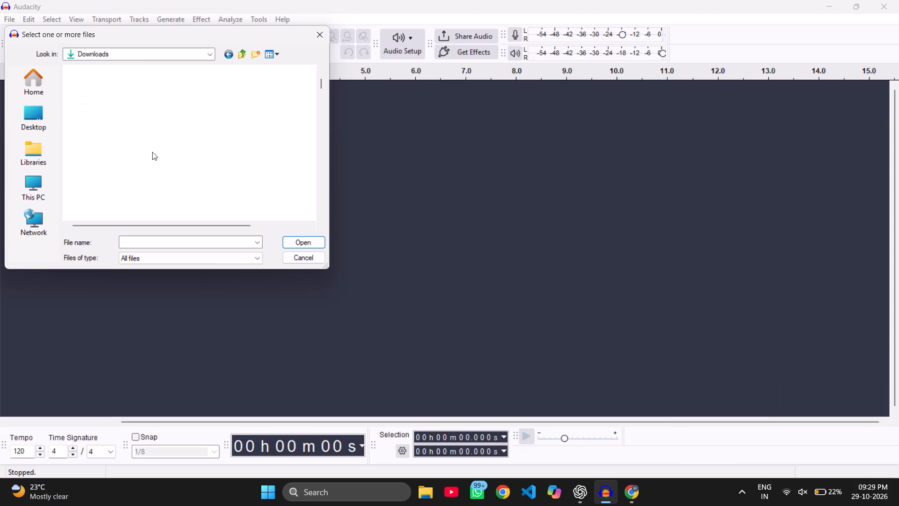
Import both AIGIRI x RAKTHA.mp3 and WhatsApp Audio 2026-10-29 at 9.27.59 PM from Downloads into the project.
{"action": "left_click", "coordinate": [150, 106]}
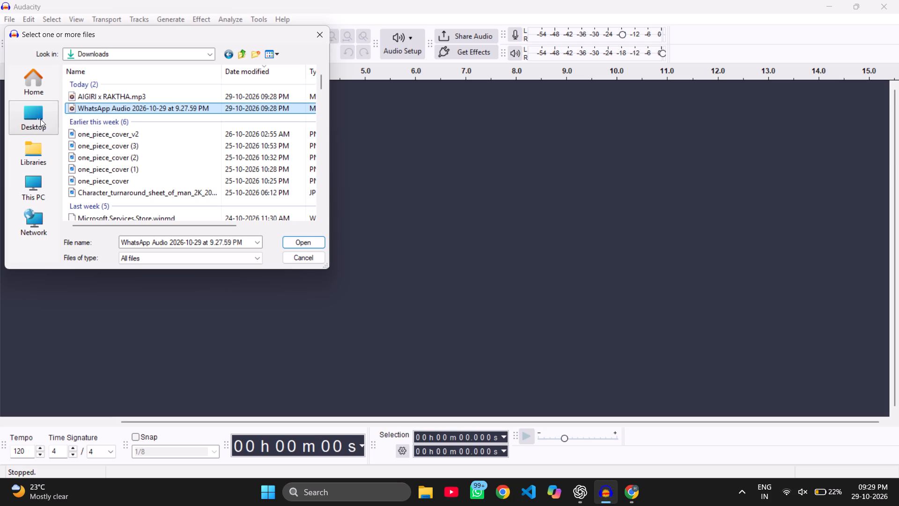
{"action": "left_click", "coordinate": [76, 109], "text": "shift"}
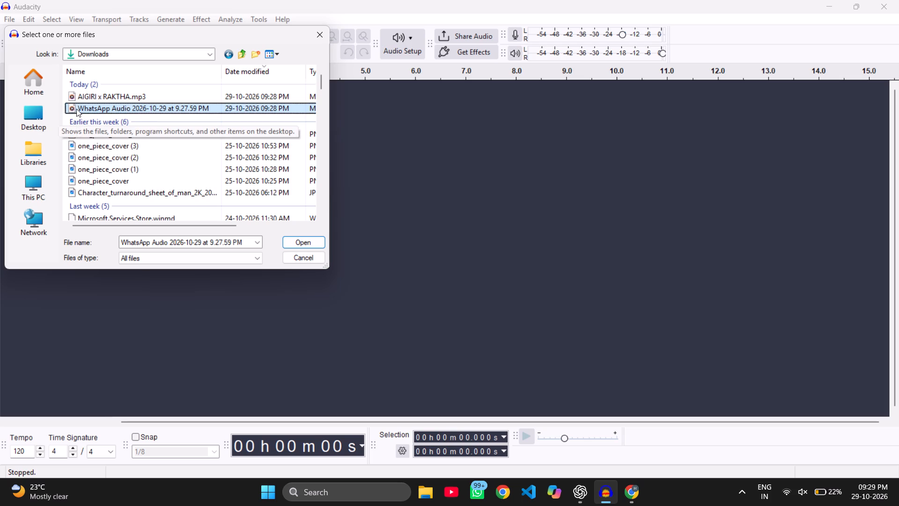
{"action": "left_click", "coordinate": [84, 101], "text": "shift"}
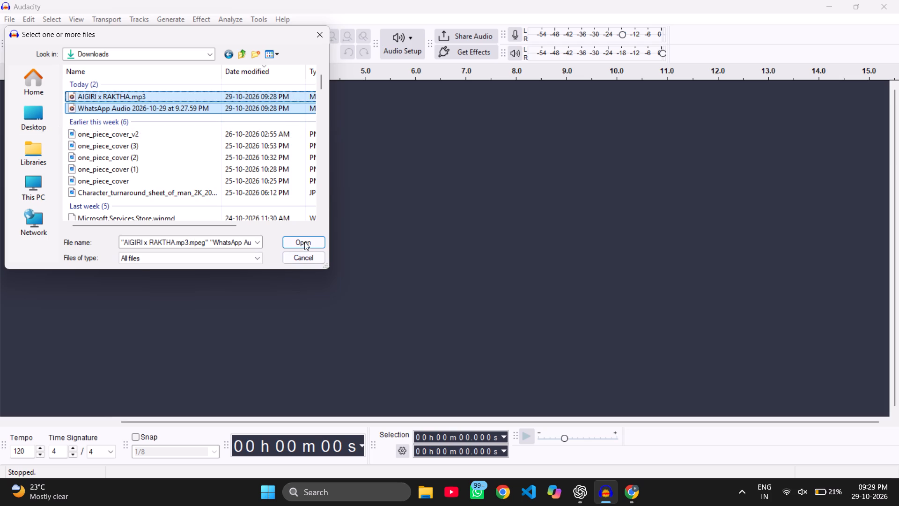
{"action": "left_click", "coordinate": [305, 241]}
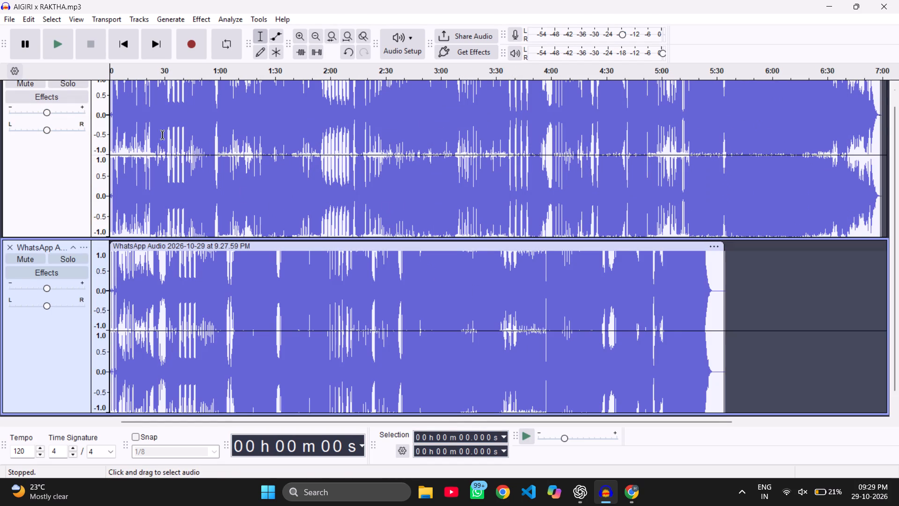
Mute the AIGIRI x RAKTHA track.
{"action": "left_click", "coordinate": [37, 81]}
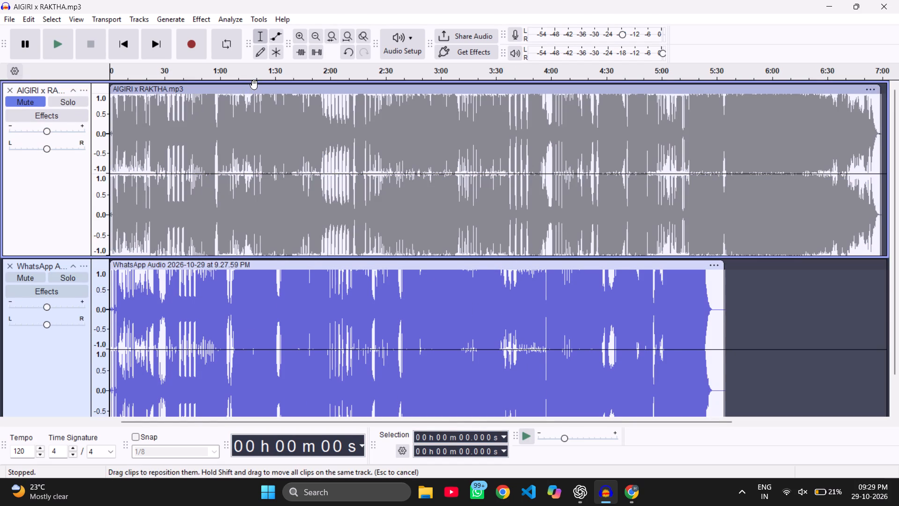
Start playback of the unmuted WhatsApp audio track from about 1:25 on the timeline.
{"action": "left_click", "coordinate": [257, 74]}
{"action": "left_click", "coordinate": [267, 72]}
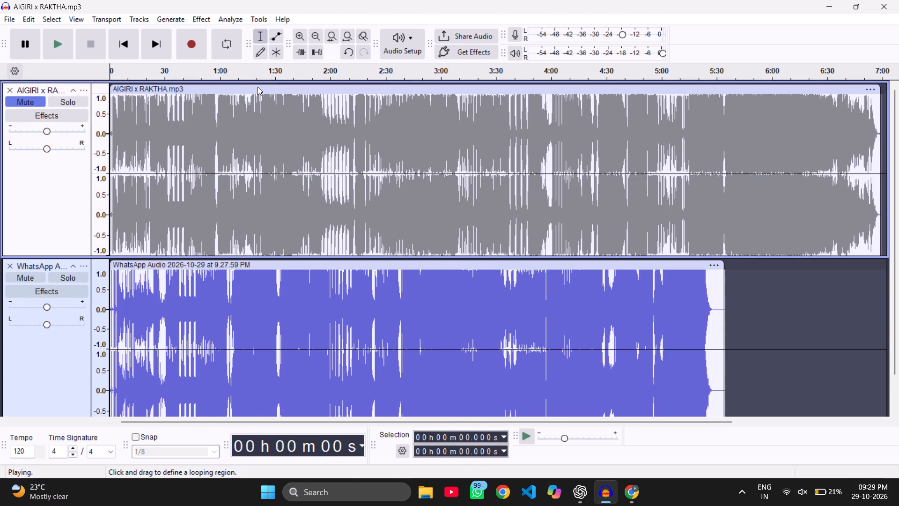
{"action": "left_click", "coordinate": [258, 86]}
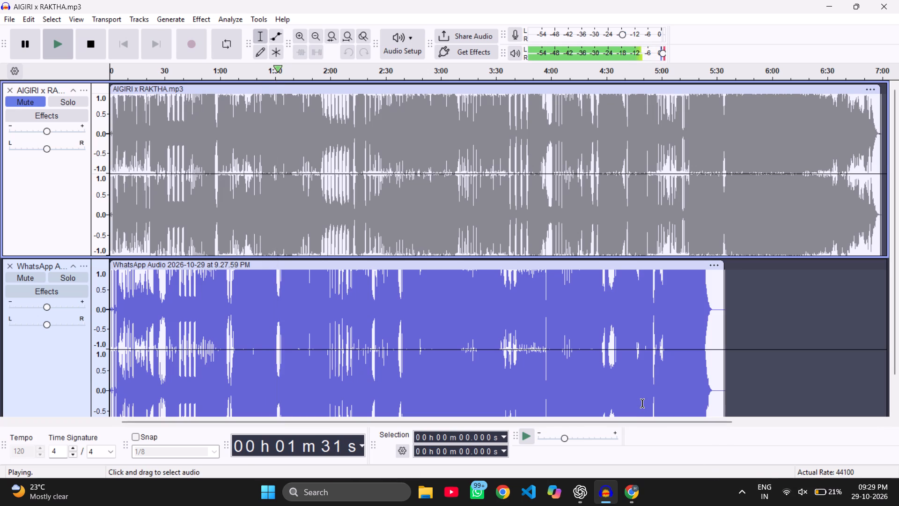
Unmute the system sound and raise its volume to maximum.
{"action": "left_click", "coordinate": [806, 491]}
{"action": "left_click", "coordinate": [826, 429]}
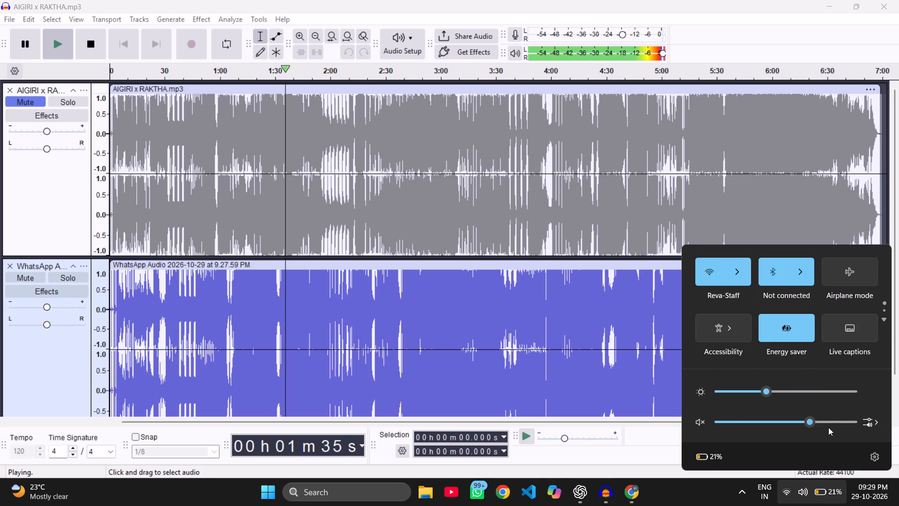
{"action": "left_click", "coordinate": [828, 426]}
{"action": "left_click_drag", "start_coordinate": [828, 426], "coordinate": [867, 417]}
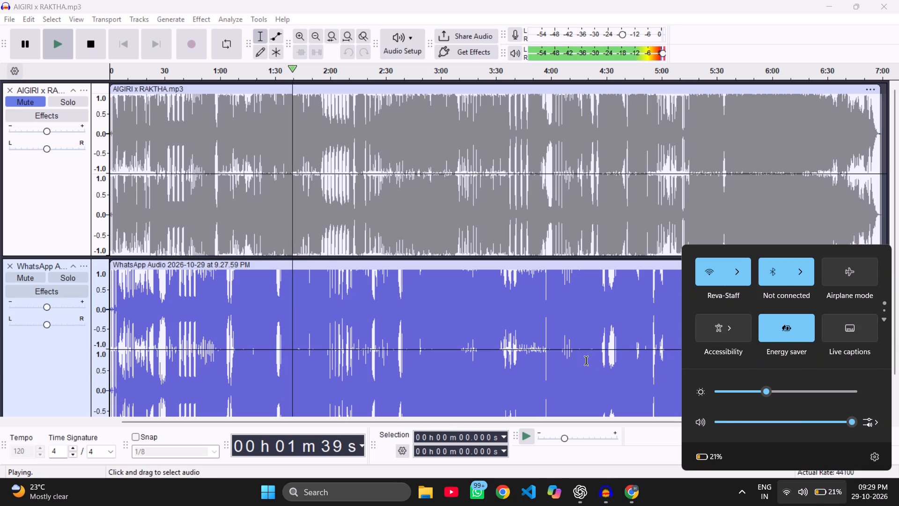
Listen to the WhatsApp audio track at several points between about 2:40 and 3:35, finishing near 3:30, and stop playback.
{"action": "left_click", "coordinate": [375, 69]}
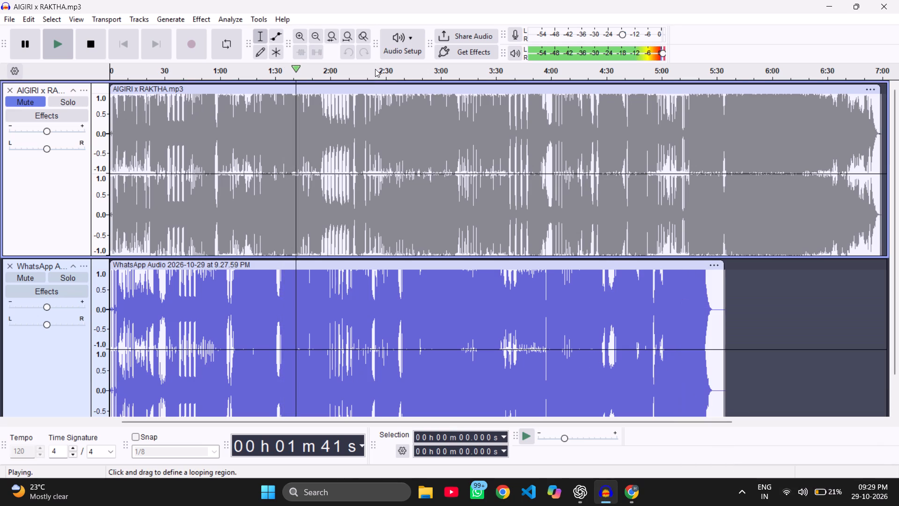
{"action": "left_click", "coordinate": [404, 71]}
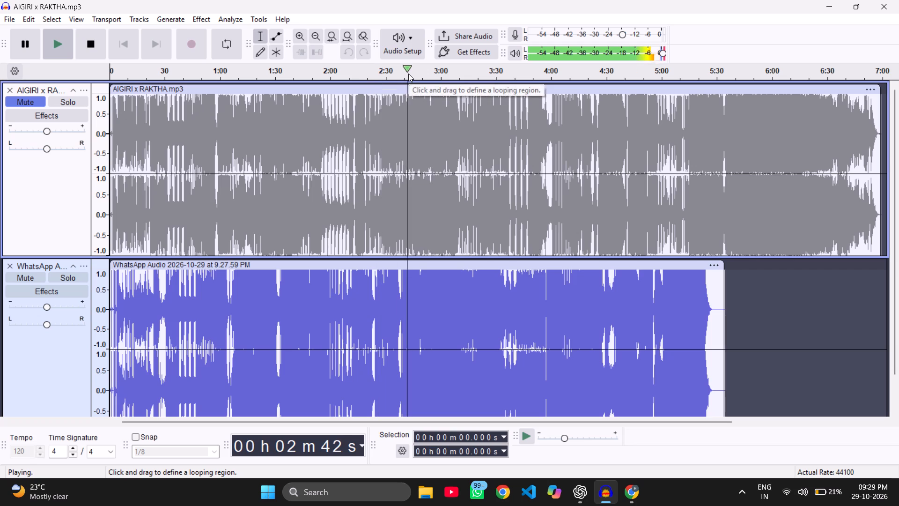
{"action": "left_click", "coordinate": [419, 74]}
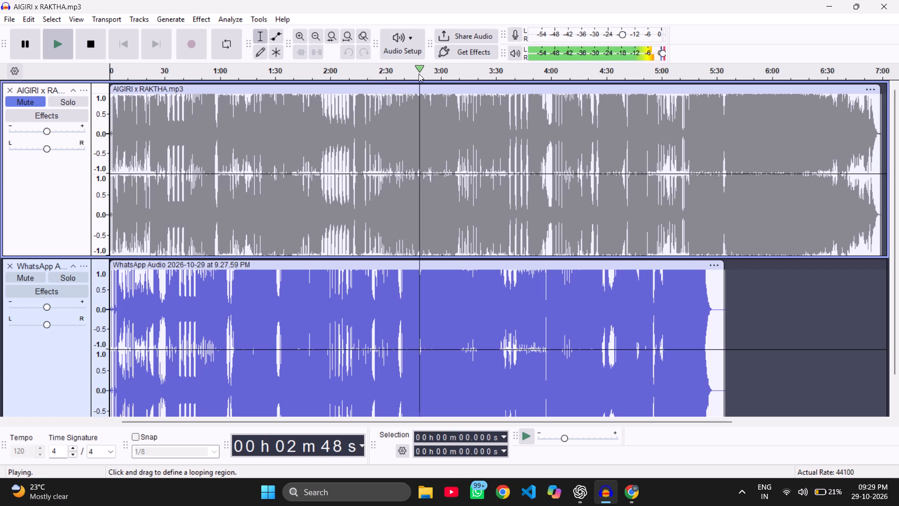
{"action": "left_click", "coordinate": [435, 74]}
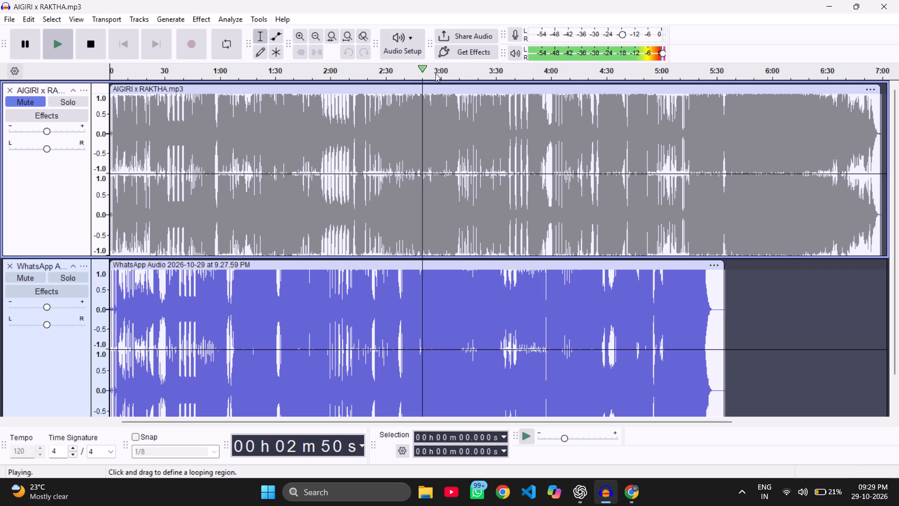
{"action": "left_click", "coordinate": [456, 75]}
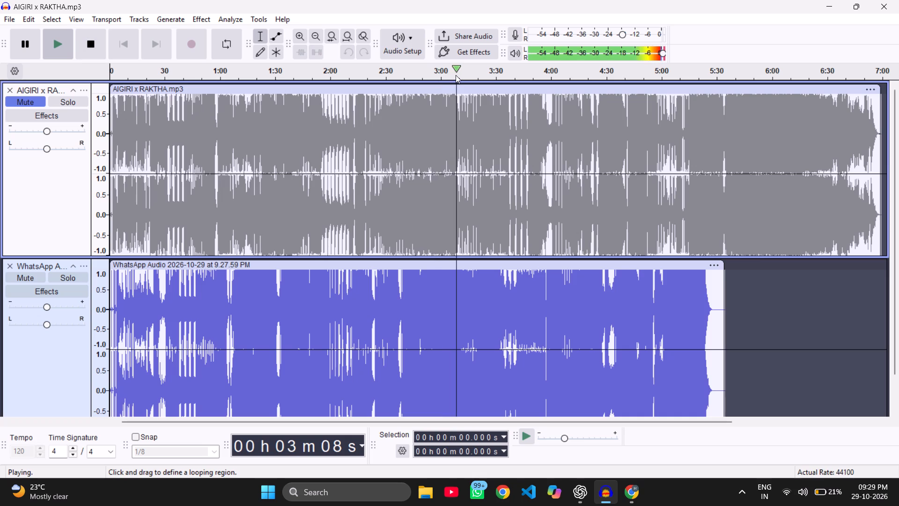
{"action": "scroll", "coordinate": [489, 220], "scroll_direction": "up", "scroll_amount": 8, "text": "ctrl"}
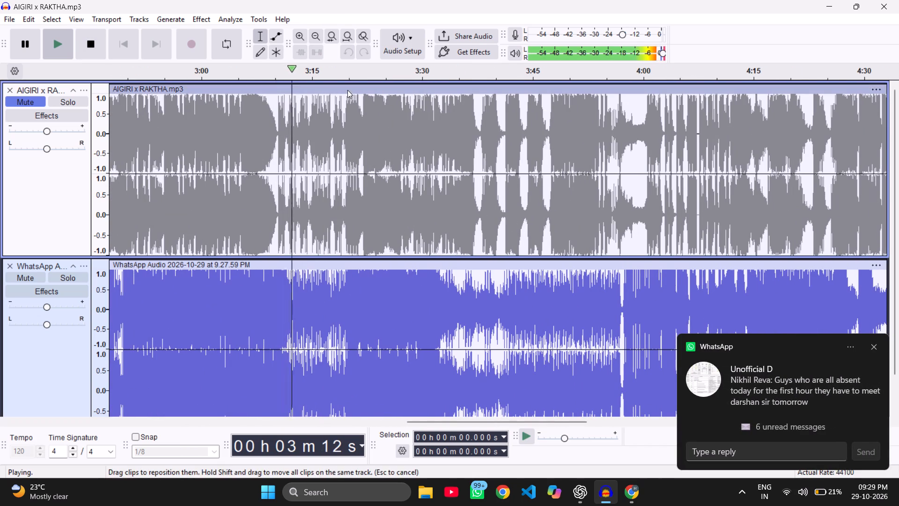
{"action": "left_click", "coordinate": [458, 73]}
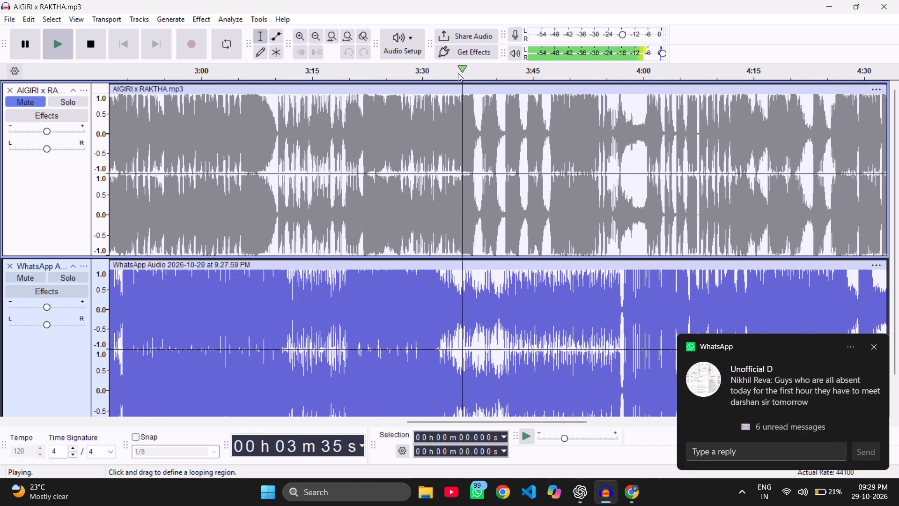
{"action": "left_click", "coordinate": [416, 70]}
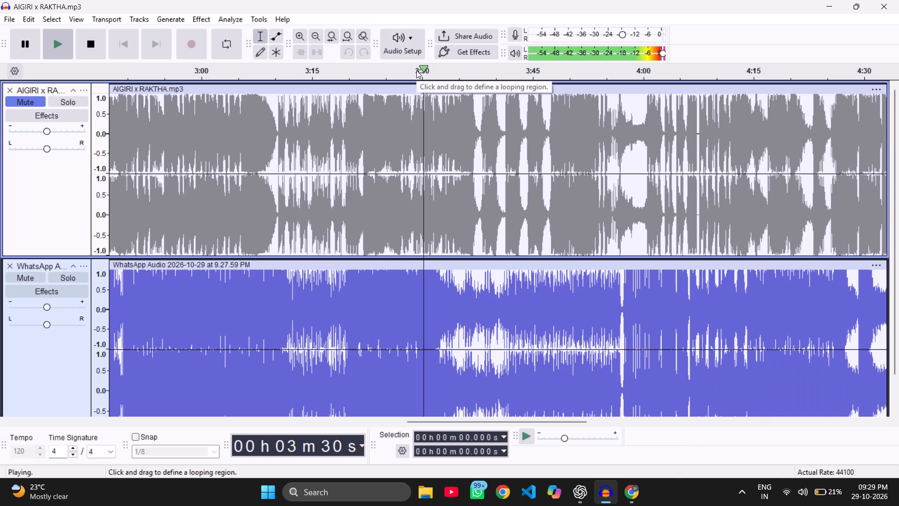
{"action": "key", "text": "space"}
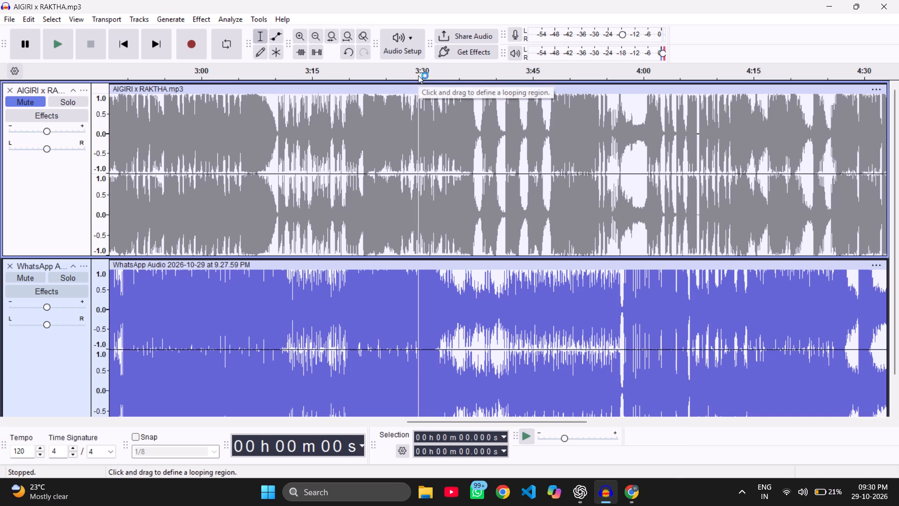
Move the edit cursor forward from the project start to about 13.2 s.
{"action": "key", "text": "Right"}
{"action": "key", "text": "Left"}
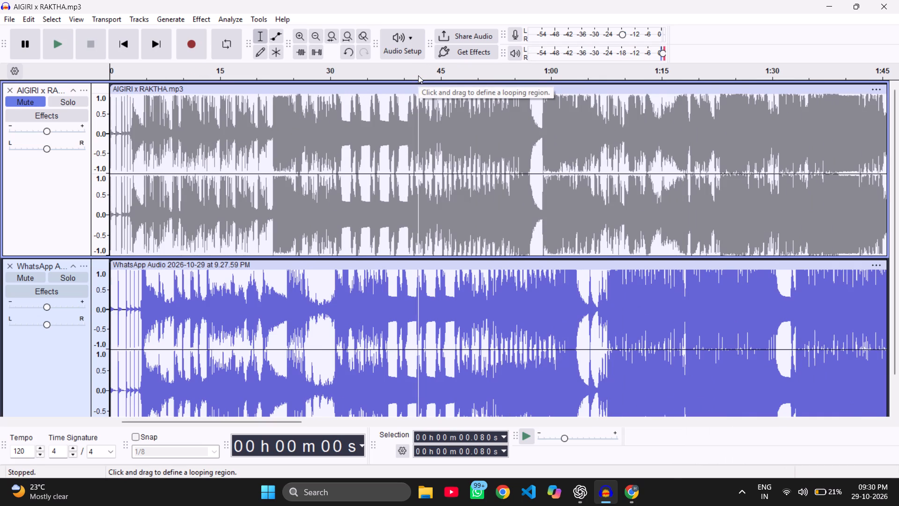
{"action": "key", "text": "Left"}
{"action": "key", "text": "Right"}
{"action": "key", "text": "Right"}
{"action": "key", "text": "Right"}
{"action": "key", "text": "Right"}
{"action": "key", "text": "Right"}
{"action": "key", "text": "Right"}
{"action": "key", "text": "Right"}
{"action": "key", "text": "Right"}
{"action": "key", "text": "Right"}
{"action": "key", "text": "Right"}
{"action": "key", "text": "Right"}
{"action": "key", "text": "Right"}
{"action": "key", "text": "Right"}
{"action": "key", "text": "Right"}
{"action": "key", "text": "Right"}
{"action": "key", "text": "Right"}
{"action": "key", "text": "Right"}
{"action": "key", "text": "Right"}
{"action": "key", "text": "Right"}
{"action": "key", "text": "Right"}
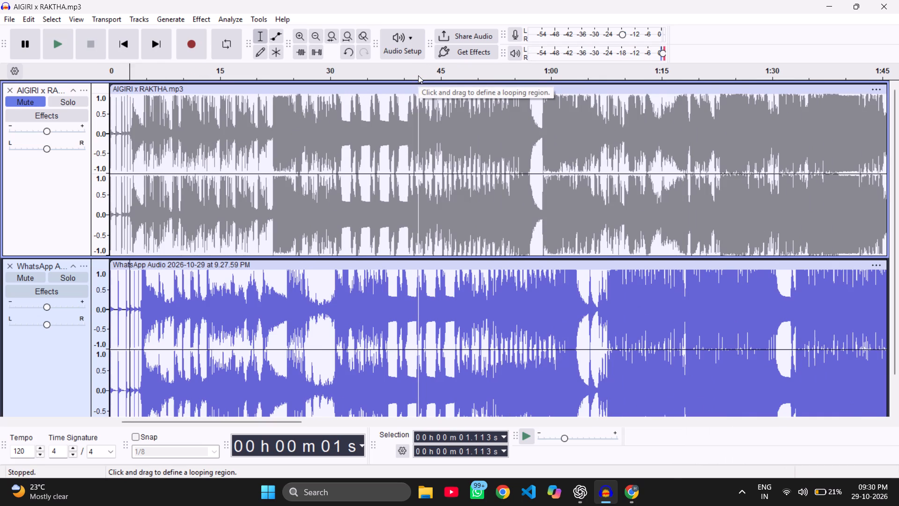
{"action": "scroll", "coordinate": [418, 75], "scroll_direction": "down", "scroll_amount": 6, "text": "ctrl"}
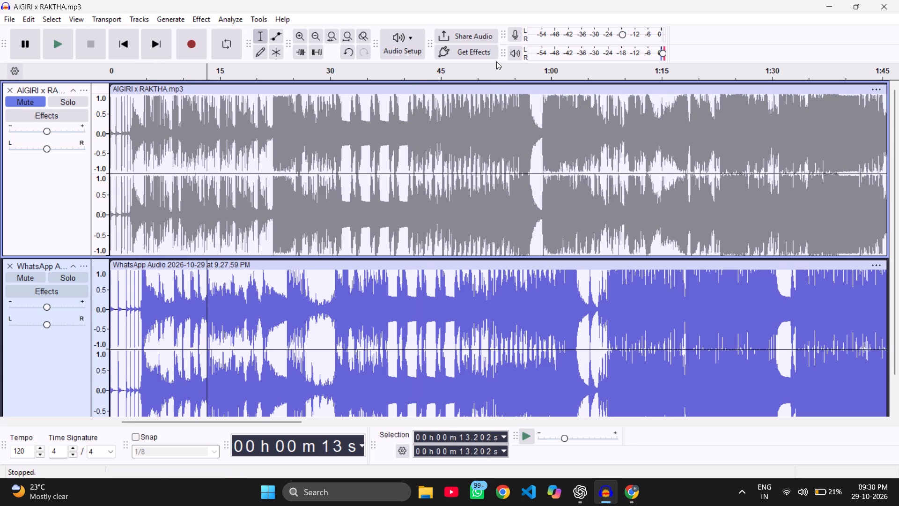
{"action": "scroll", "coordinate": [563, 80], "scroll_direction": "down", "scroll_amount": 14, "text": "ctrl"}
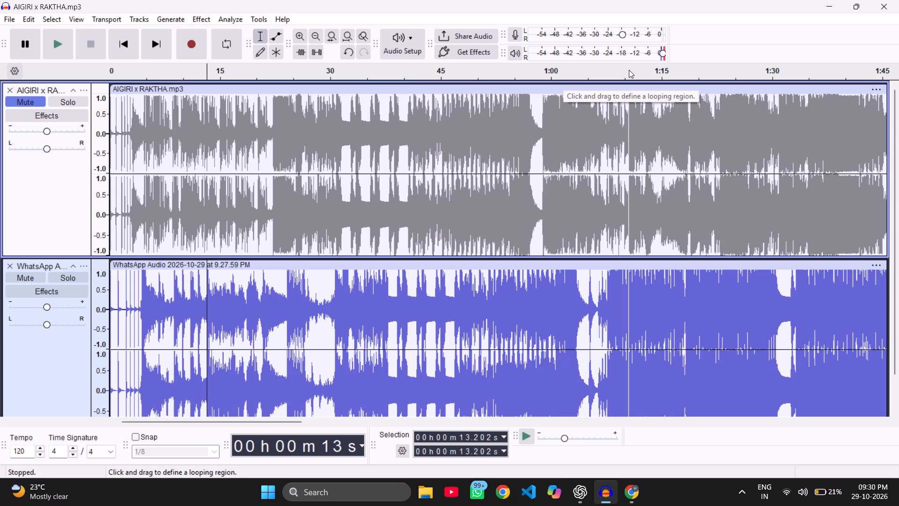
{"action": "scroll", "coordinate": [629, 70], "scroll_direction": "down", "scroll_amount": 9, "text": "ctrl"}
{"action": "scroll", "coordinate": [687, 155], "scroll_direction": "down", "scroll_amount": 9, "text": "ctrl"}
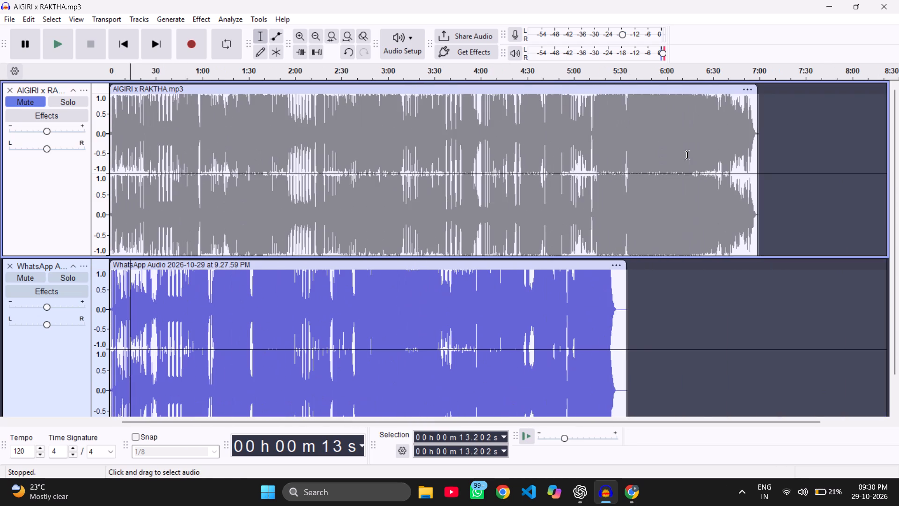
Listen to the WhatsApp Audio track from several points between about 3:15 and 3:33.
{"action": "left_click", "coordinate": [413, 71]}
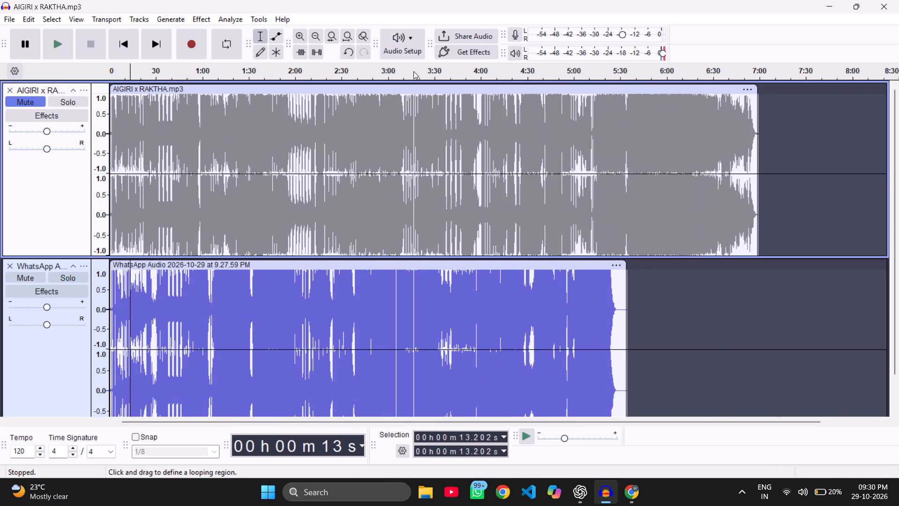
{"action": "key", "text": "space"}
{"action": "scroll", "coordinate": [413, 71], "scroll_direction": "up", "scroll_amount": 12, "text": "ctrl"}
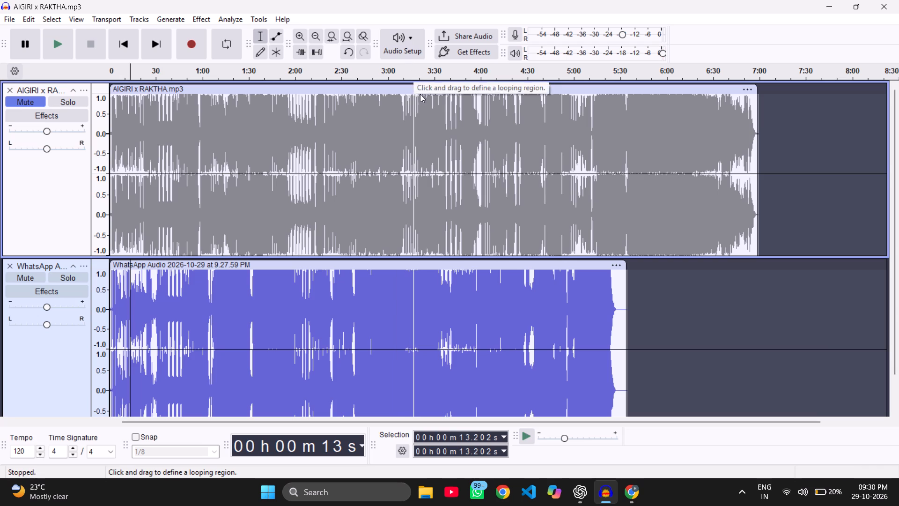
{"action": "scroll", "coordinate": [424, 118], "scroll_direction": "up", "scroll_amount": 8, "text": "ctrl"}
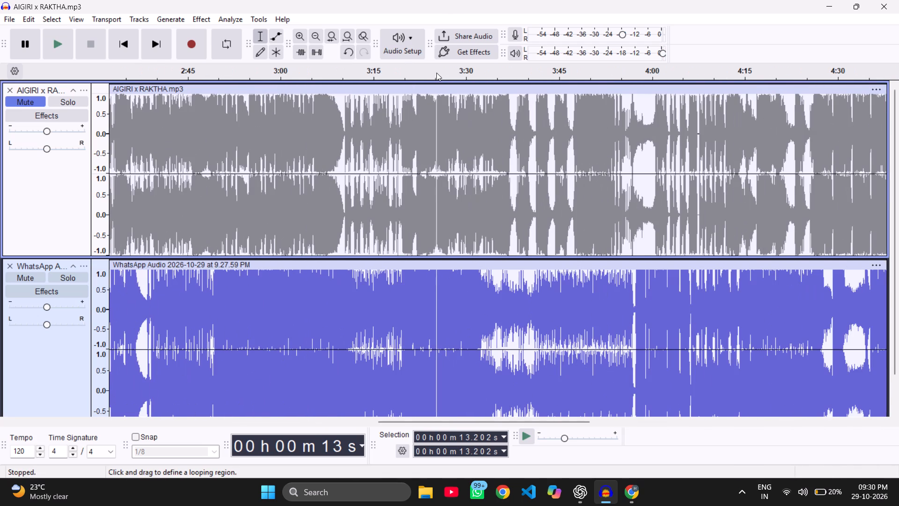
{"action": "left_click", "coordinate": [438, 73]}
{"action": "left_click", "coordinate": [438, 73]}
{"action": "left_click", "coordinate": [438, 73]}
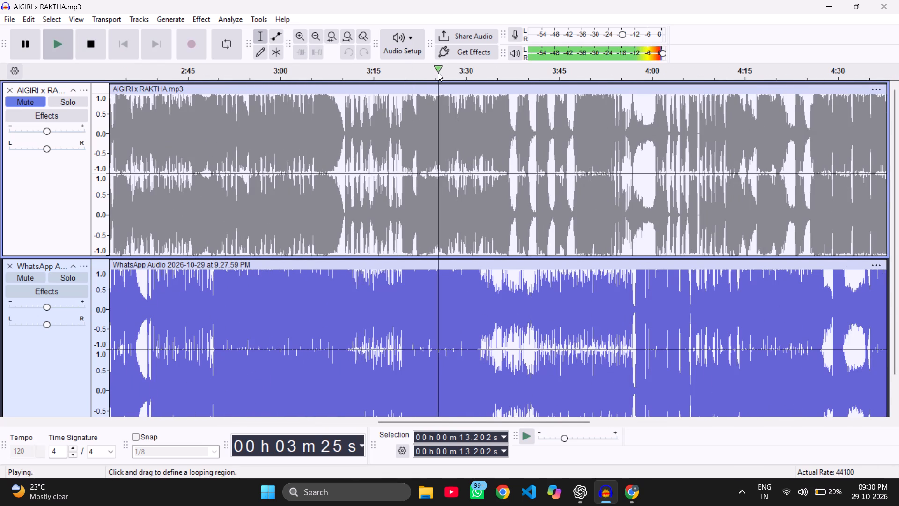
{"action": "left_click", "coordinate": [454, 69]}
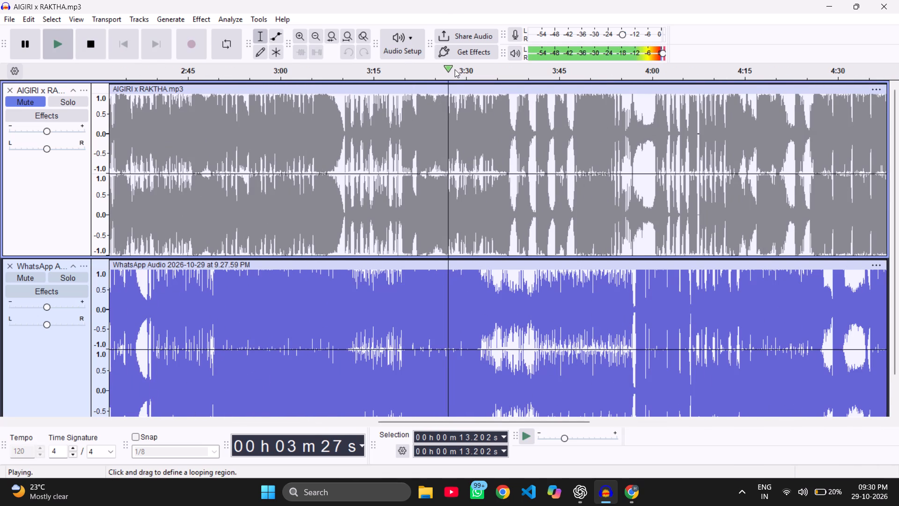
{"action": "scroll", "coordinate": [452, 346], "scroll_direction": "up", "scroll_amount": 8, "text": "ctrl"}
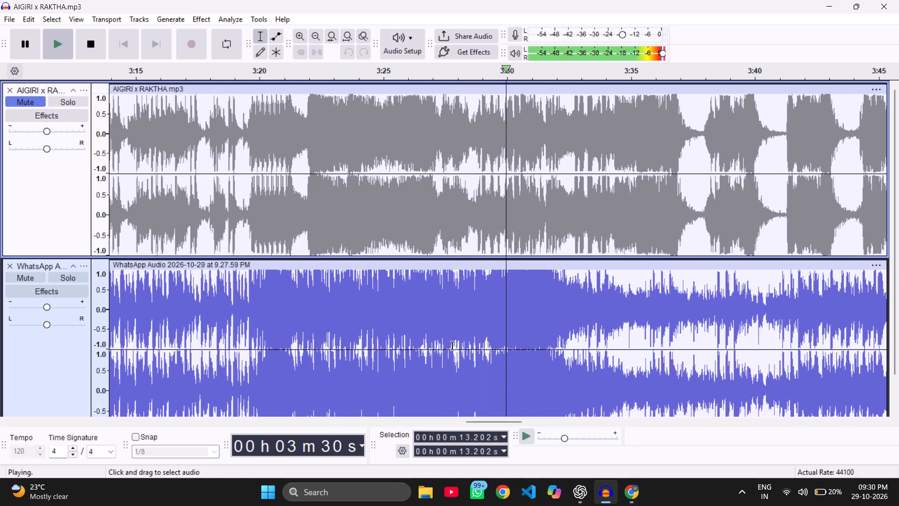
{"action": "key", "text": "space"}
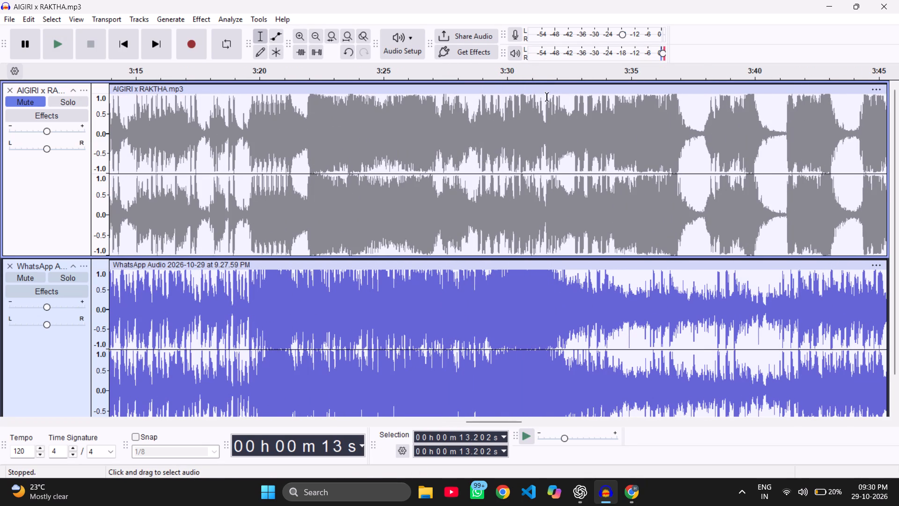
{"action": "left_click", "coordinate": [528, 78]}
{"action": "key", "text": "space"}
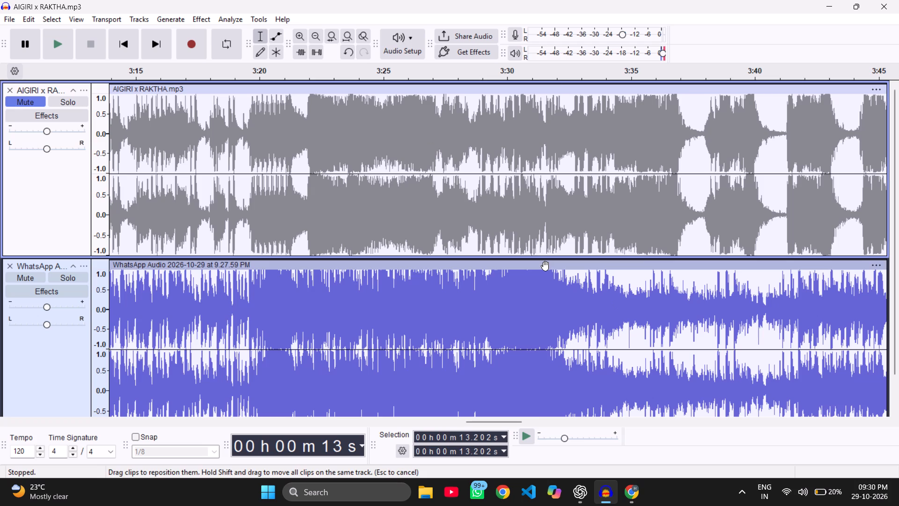
Listen to the WhatsApp Audio track from about 3:31 and from the cursor at about 13 seconds.
{"action": "left_click", "coordinate": [524, 70]}
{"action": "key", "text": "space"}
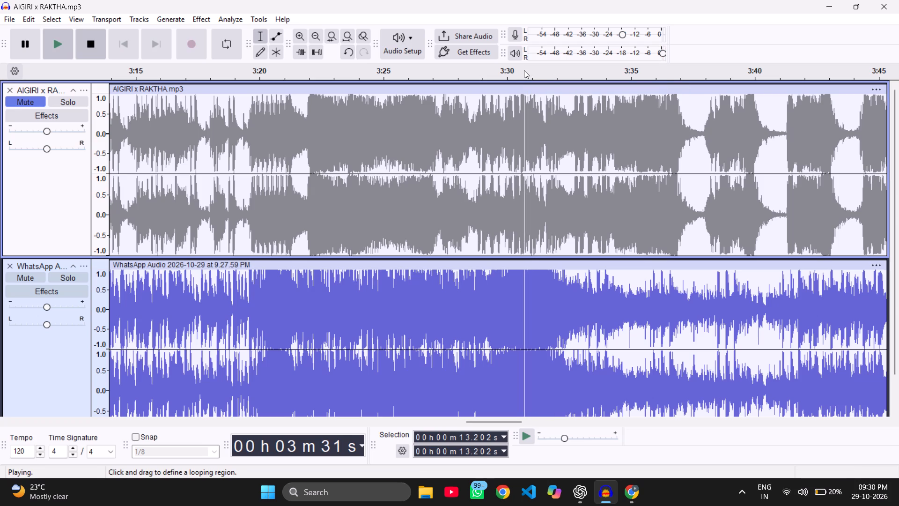
{"action": "left_click", "coordinate": [533, 75]}
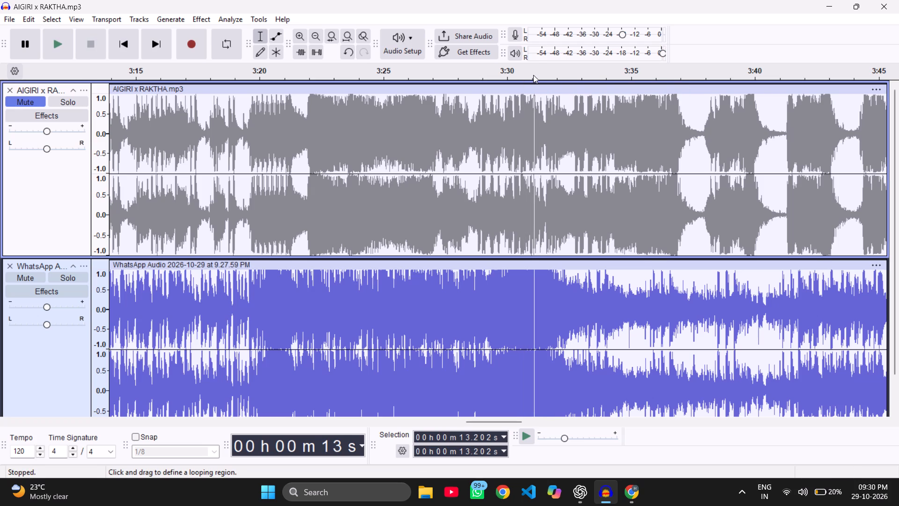
{"action": "left_click", "coordinate": [533, 75]}
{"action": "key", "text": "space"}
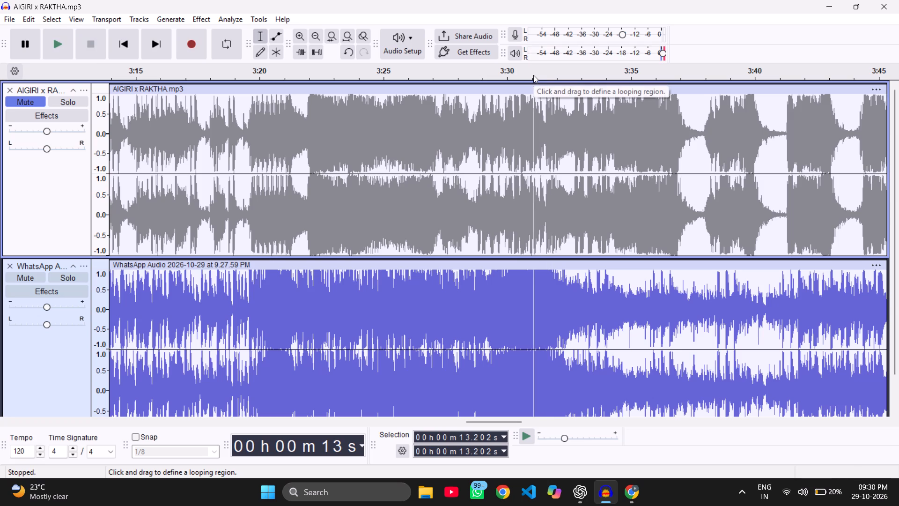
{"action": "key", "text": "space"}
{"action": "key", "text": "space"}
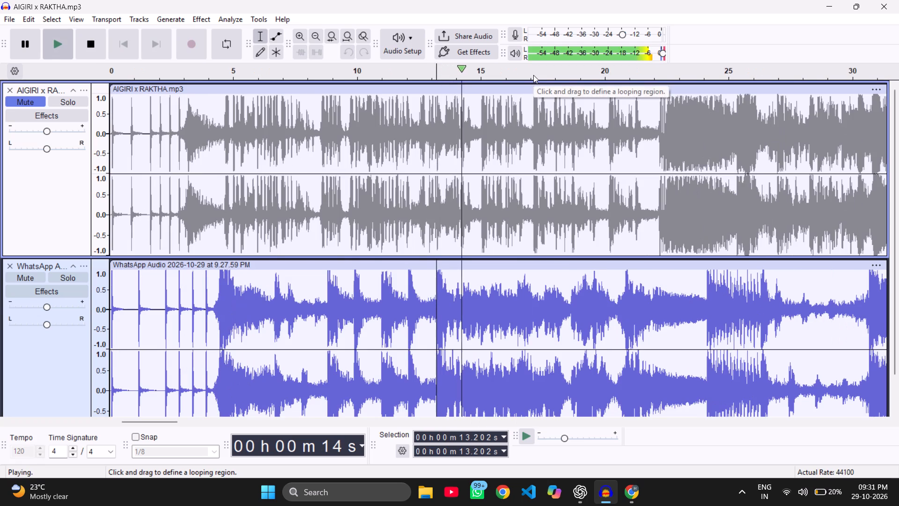
Listen to the later part of the WhatsApp Audio track from about 4:28, 4:07 and 3:57.
{"action": "scroll", "coordinate": [609, 222], "scroll_direction": "down", "scroll_amount": 7, "text": "ctrl"}
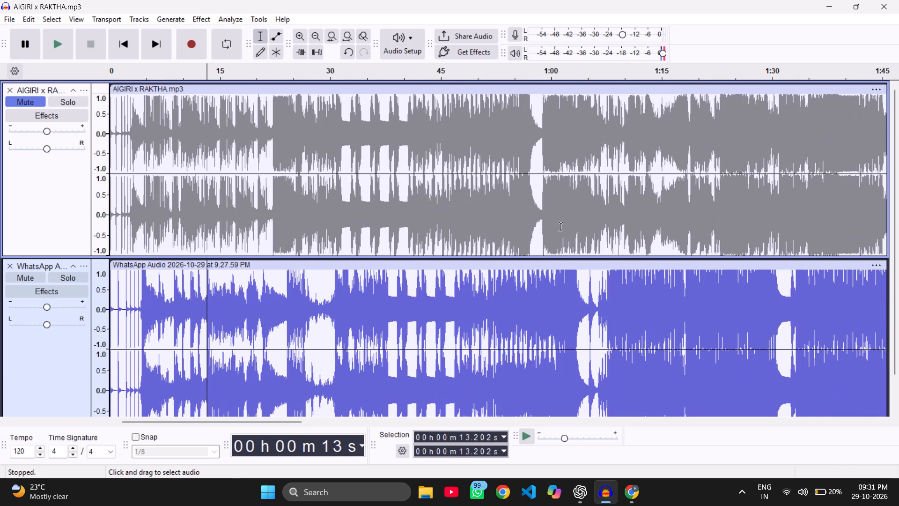
{"action": "scroll", "coordinate": [693, 309], "scroll_direction": "left", "scroll_amount": 8}
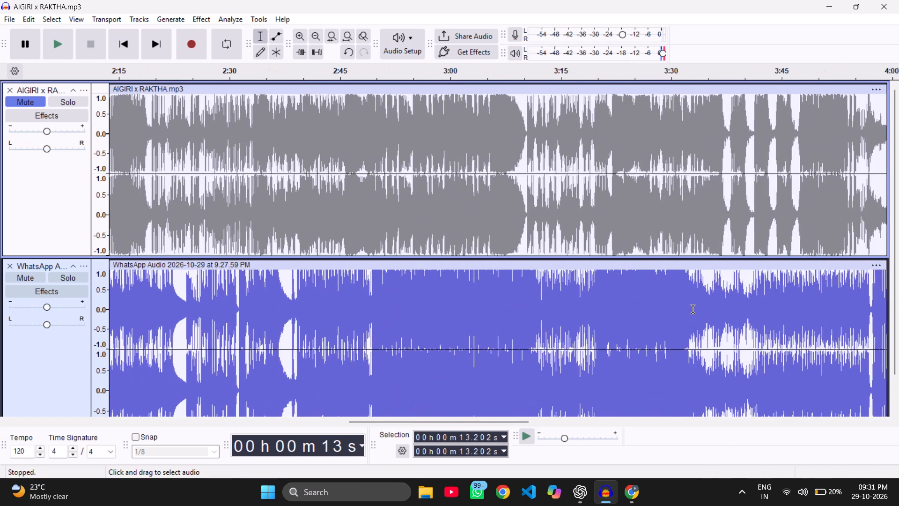
{"action": "scroll", "coordinate": [693, 309], "scroll_direction": "left", "scroll_amount": 4}
{"action": "scroll", "coordinate": [693, 309], "scroll_direction": "right", "scroll_amount": 3}
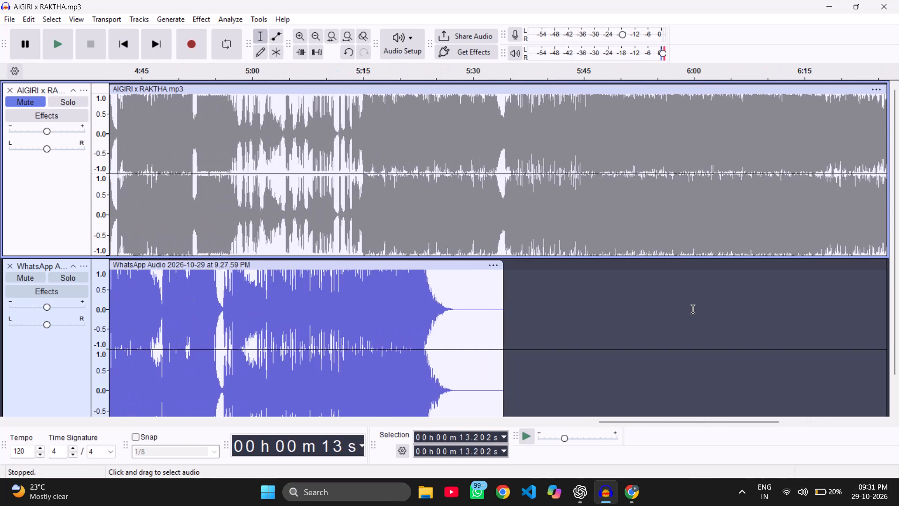
{"action": "scroll", "coordinate": [693, 309], "scroll_direction": "right", "scroll_amount": 3}
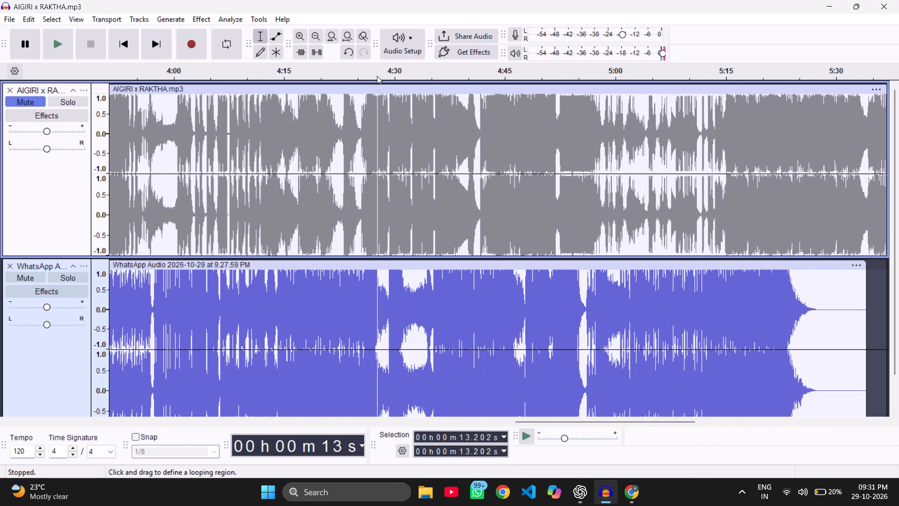
{"action": "left_click", "coordinate": [377, 74]}
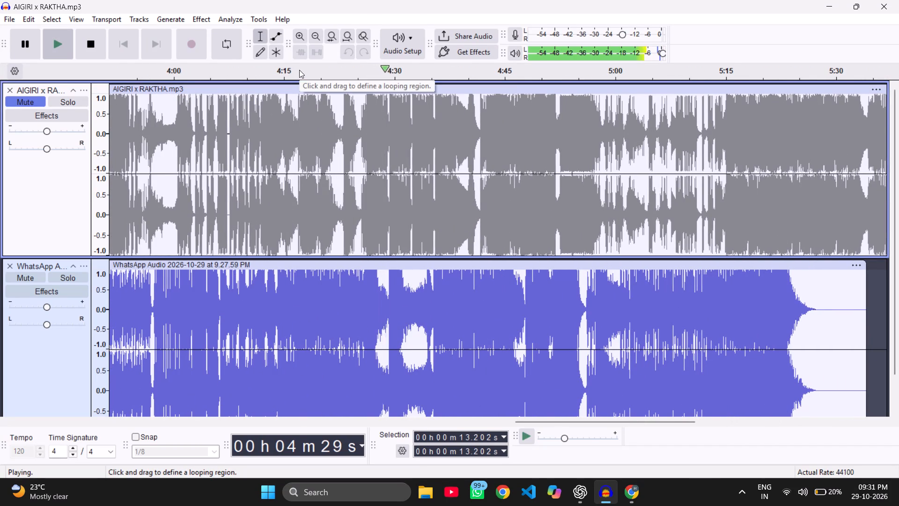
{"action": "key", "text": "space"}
{"action": "scroll", "coordinate": [299, 70], "scroll_direction": "right", "scroll_amount": 6}
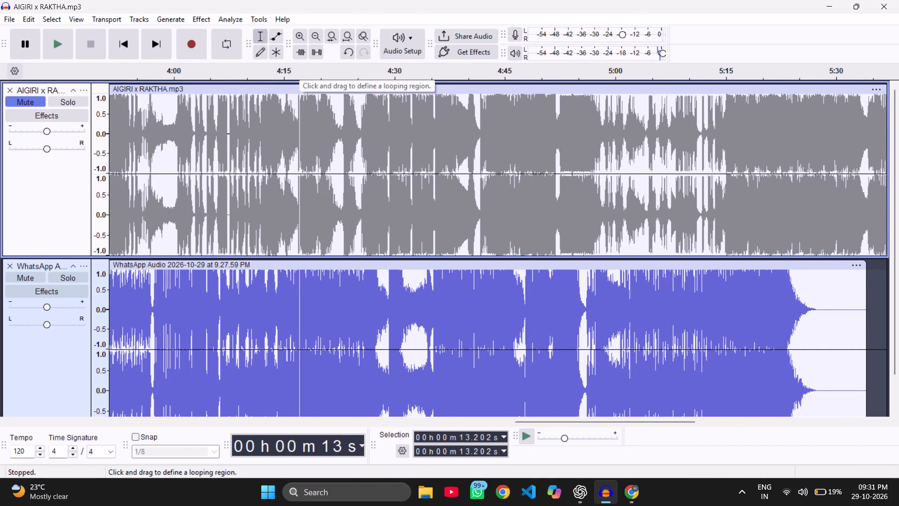
{"action": "scroll", "coordinate": [282, 95], "scroll_direction": "right", "scroll_amount": 1}
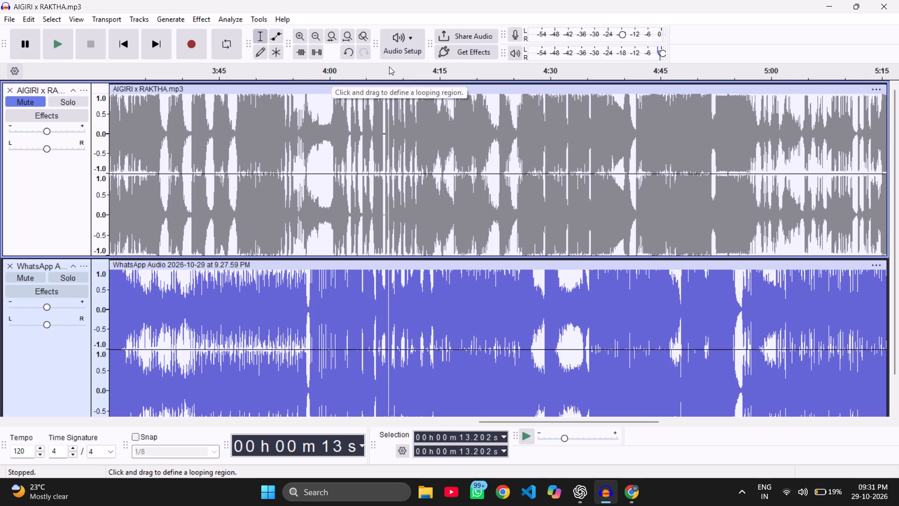
{"action": "left_click", "coordinate": [377, 64]}
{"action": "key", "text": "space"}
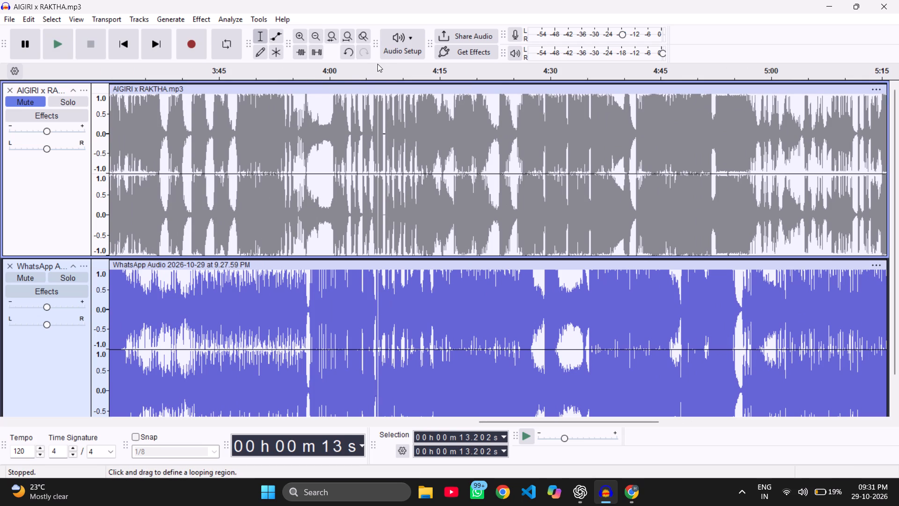
{"action": "left_click", "coordinate": [305, 71]}
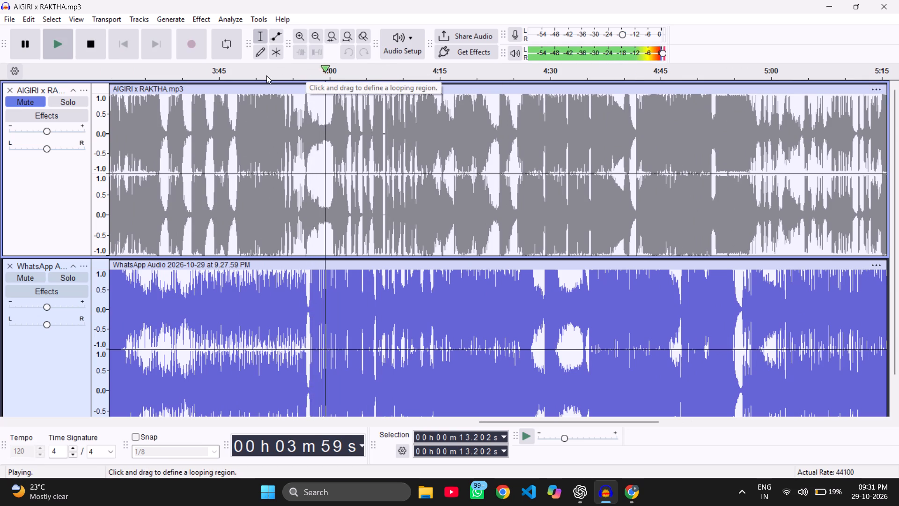
{"action": "scroll", "coordinate": [266, 75], "scroll_direction": "right", "scroll_amount": 1}
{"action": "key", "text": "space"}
{"action": "scroll", "coordinate": [266, 75], "scroll_direction": "right", "scroll_amount": 1}
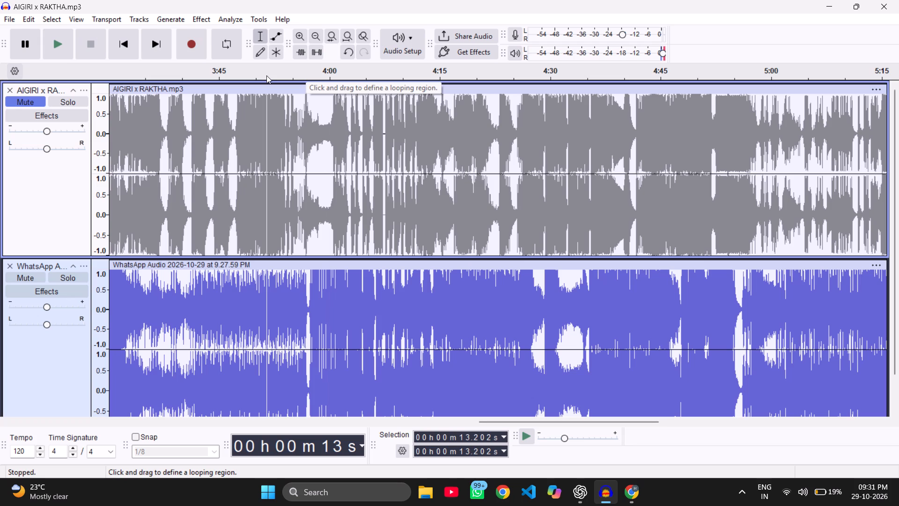
Try to replay the WhatsApp Audio track from about 3:19.
{"action": "scroll", "coordinate": [266, 75], "scroll_direction": "right", "scroll_amount": 3}
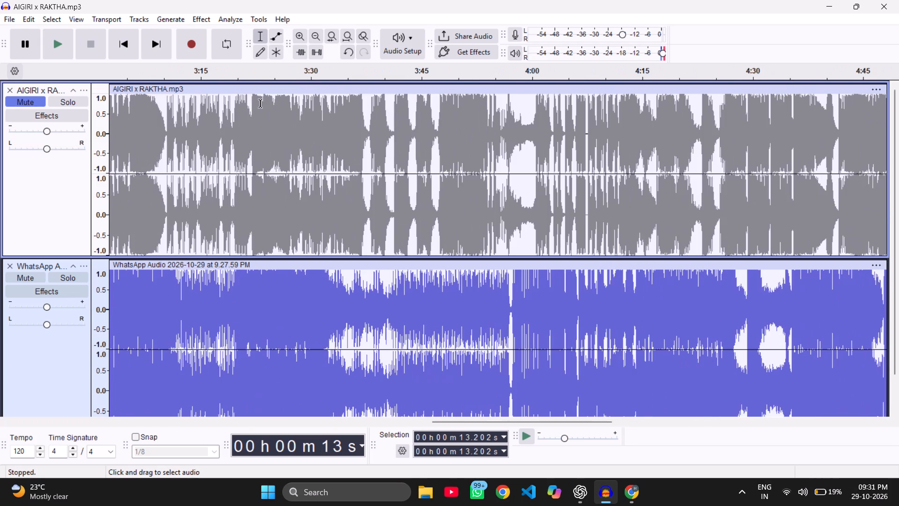
{"action": "left_click", "coordinate": [233, 74]}
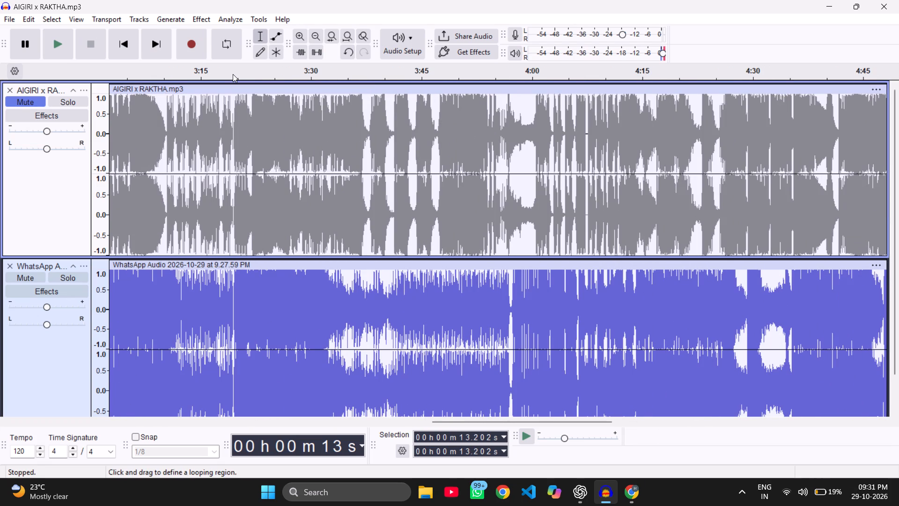
{"action": "key", "text": "space"}
{"action": "key", "text": "space"}
{"action": "key", "text": "space"}
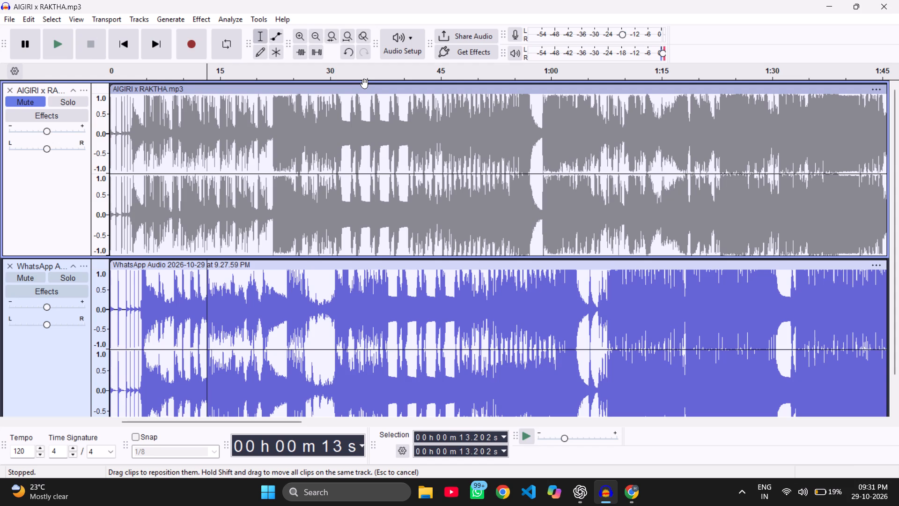
Sample the WhatsApp Audio passages at about 0:42, 1:18 and 2:46, with the playback cursor set in the AIGIRI x RAKTHA track.
{"action": "left_click", "coordinate": [417, 132]}
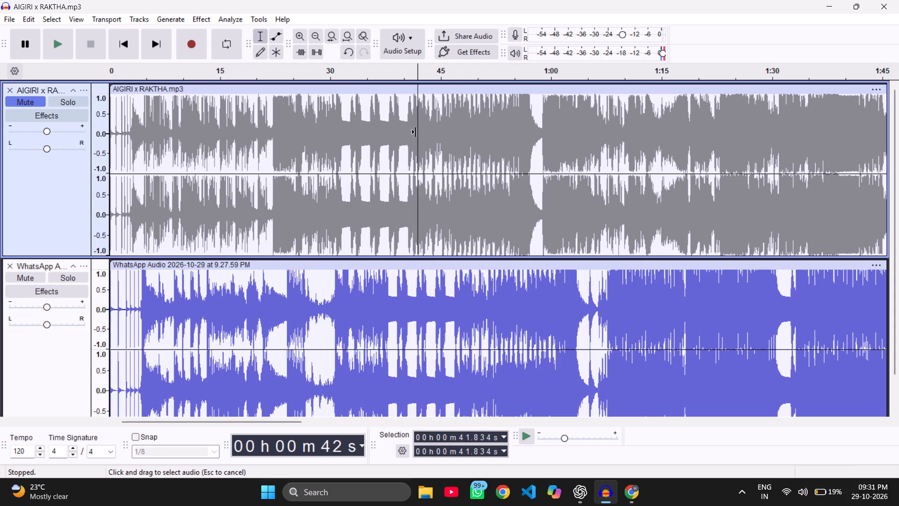
{"action": "key", "text": "space"}
{"action": "scroll", "coordinate": [638, 246], "scroll_direction": "left", "scroll_amount": 3}
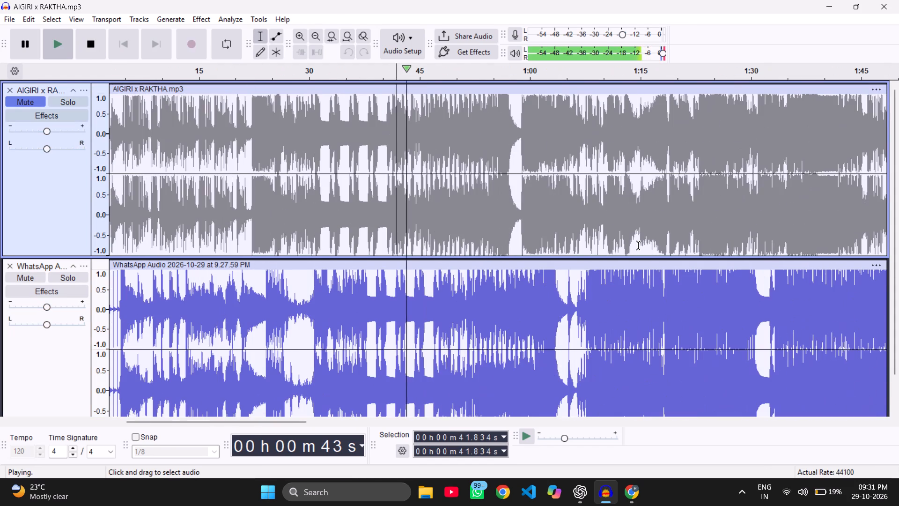
{"action": "left_click", "coordinate": [663, 133]}
{"action": "key", "text": "space"}
{"action": "key", "text": "space"}
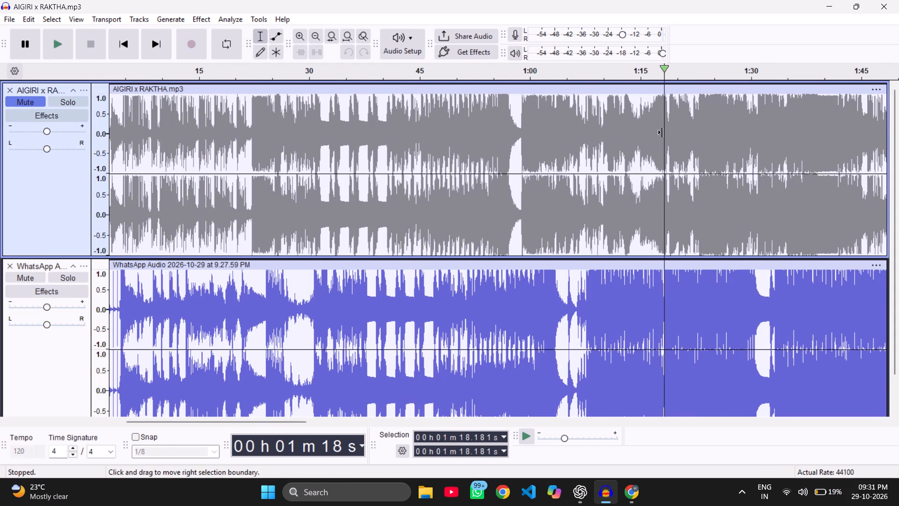
{"action": "scroll", "coordinate": [663, 133], "scroll_direction": "left", "scroll_amount": 4}
{"action": "left_click", "coordinate": [811, 147]}
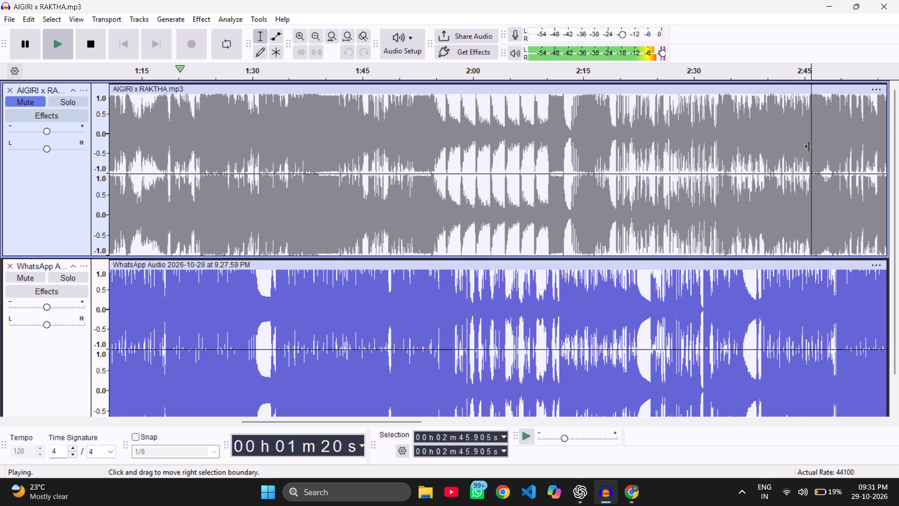
{"action": "key", "text": "space"}
{"action": "key", "text": "space"}
{"action": "scroll", "coordinate": [811, 147], "scroll_direction": "left", "scroll_amount": 5}
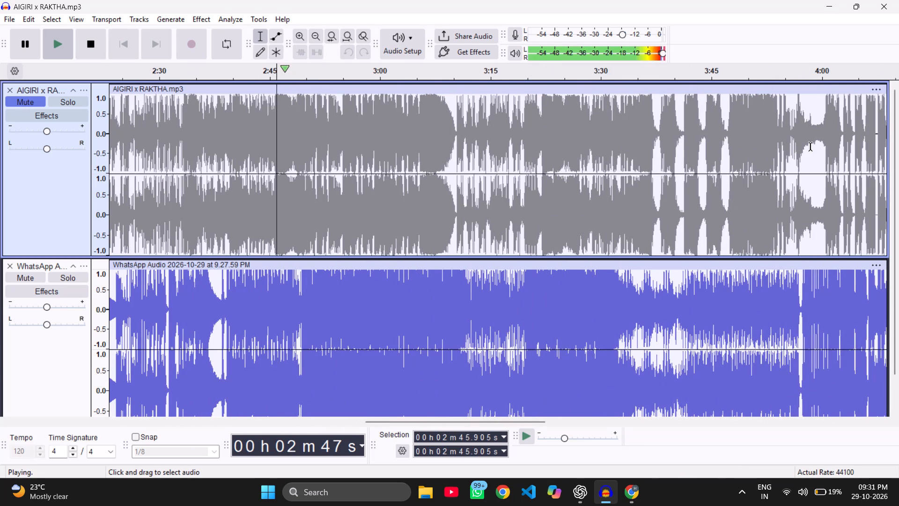
Listen to the WhatsApp Audio passages from about 3:35 and 3:19, leaving the cursor at about 3:19.
{"action": "double_click", "coordinate": [707, 129]}
{"action": "double_click", "coordinate": [640, 145]}
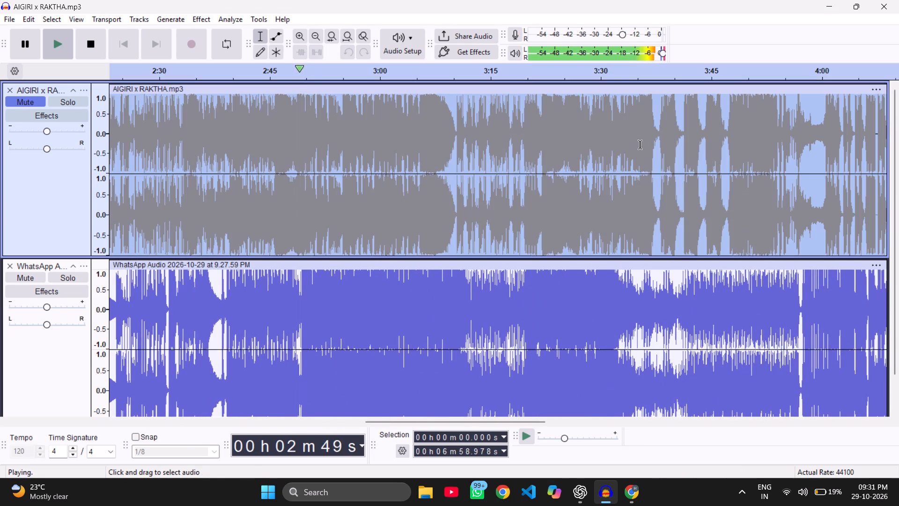
{"action": "left_click", "coordinate": [640, 145]}
{"action": "key", "text": "space"}
{"action": "key", "text": "space"}
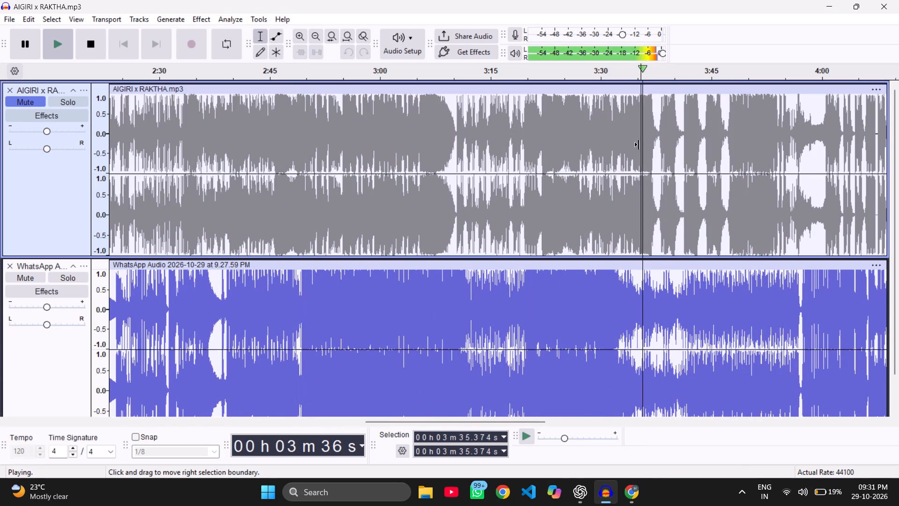
{"action": "left_click", "coordinate": [539, 160]}
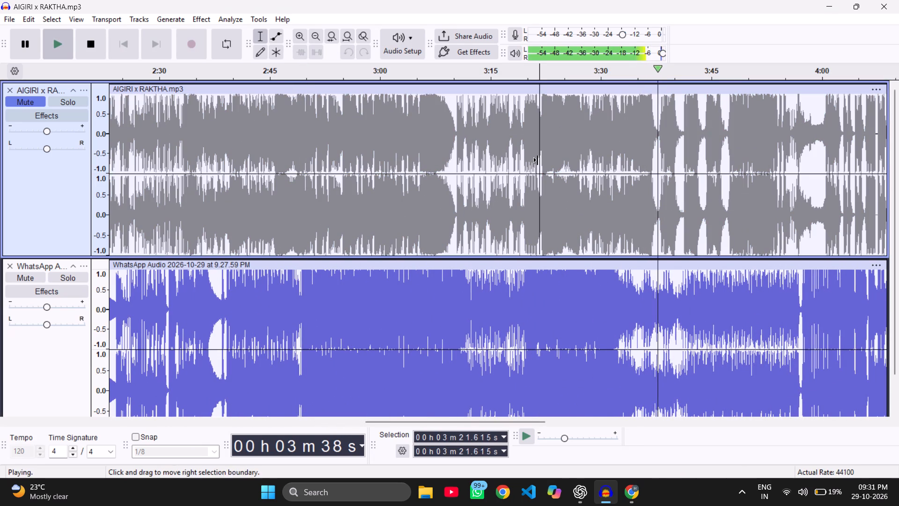
{"action": "left_click", "coordinate": [517, 164]}
{"action": "key", "text": "space"}
{"action": "key", "text": "space"}
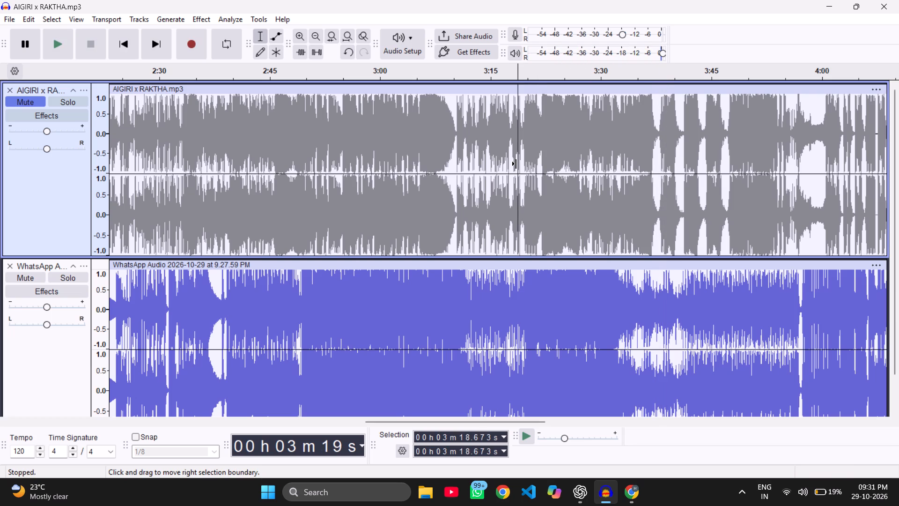
{"action": "key", "text": "space"}
{"action": "key", "text": "space"}
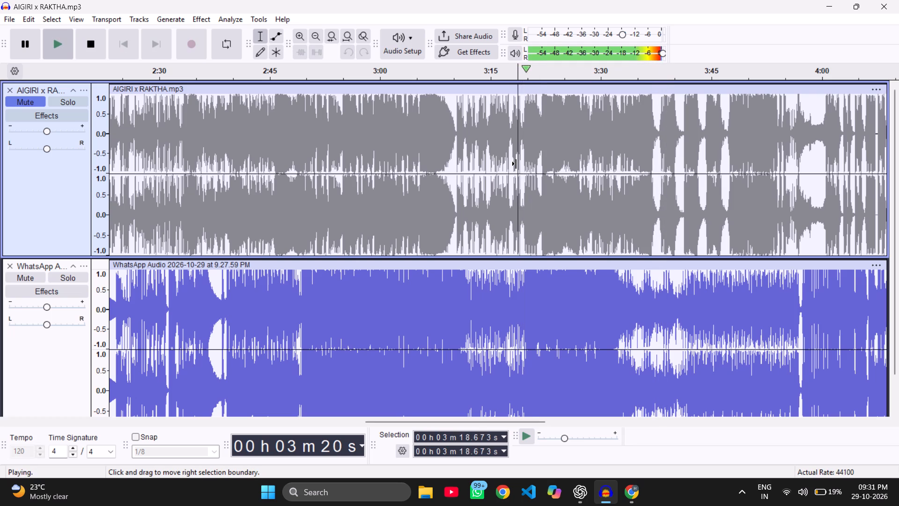
Listen to the WhatsApp Audio passage from about 3:33 and 3:31.
{"action": "left_click", "coordinate": [622, 194]}
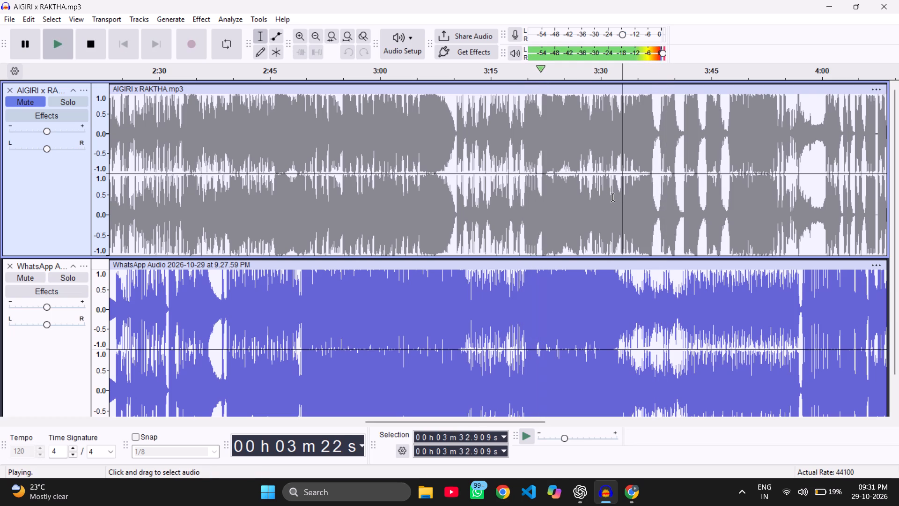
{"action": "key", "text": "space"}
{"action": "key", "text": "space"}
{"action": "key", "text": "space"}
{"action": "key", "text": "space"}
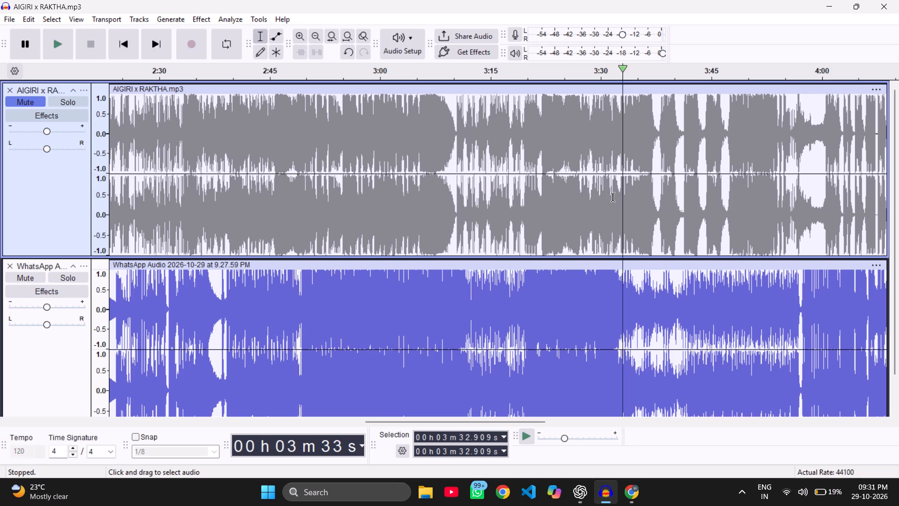
{"action": "left_click", "coordinate": [611, 198]}
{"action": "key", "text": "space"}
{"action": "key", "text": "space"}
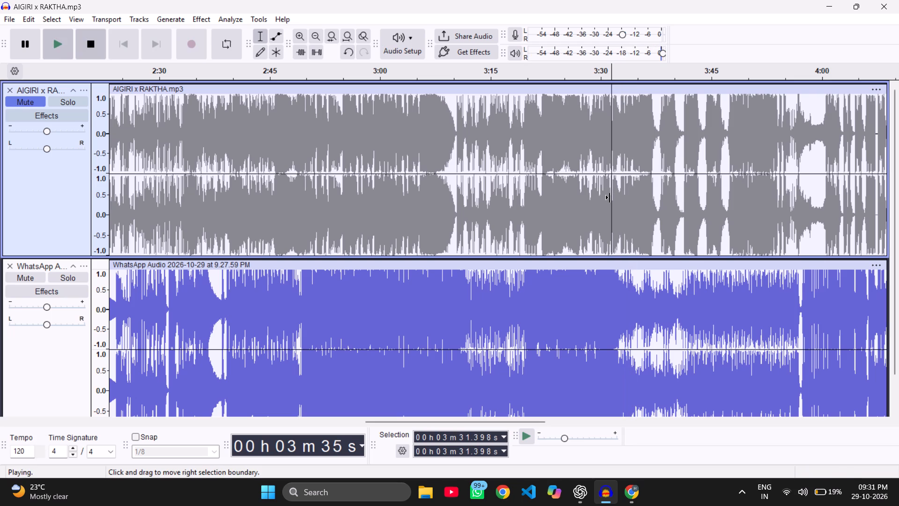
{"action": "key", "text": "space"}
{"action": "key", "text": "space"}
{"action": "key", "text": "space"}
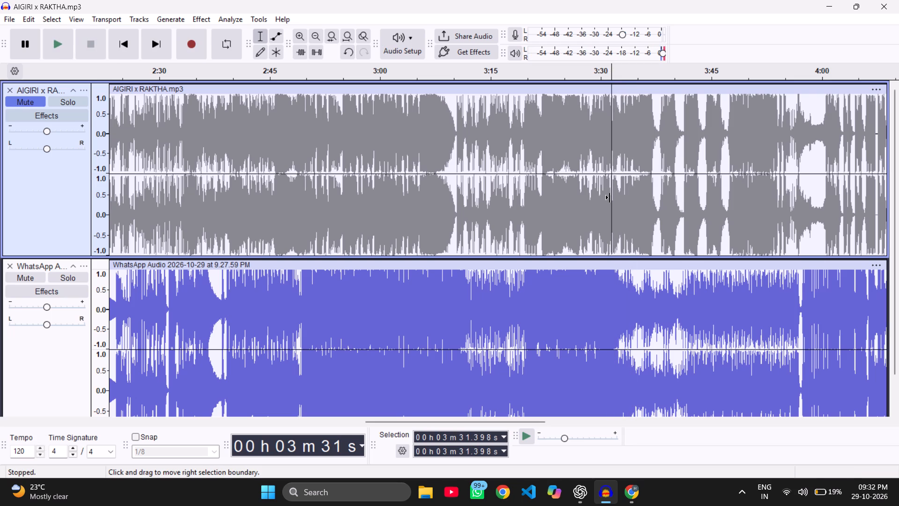
Replay the WhatsApp Audio in closer detail from about 3:31.5, 3:31.1 and 3:30.5 to pinpoint a cut position.
{"action": "scroll", "coordinate": [611, 198], "scroll_direction": "up", "scroll_amount": 12, "text": "ctrl"}
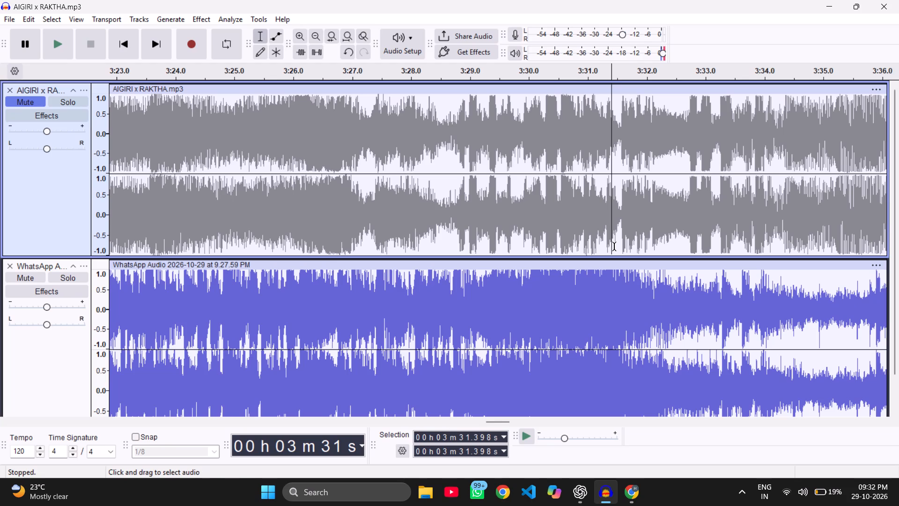
{"action": "left_click", "coordinate": [615, 246]}
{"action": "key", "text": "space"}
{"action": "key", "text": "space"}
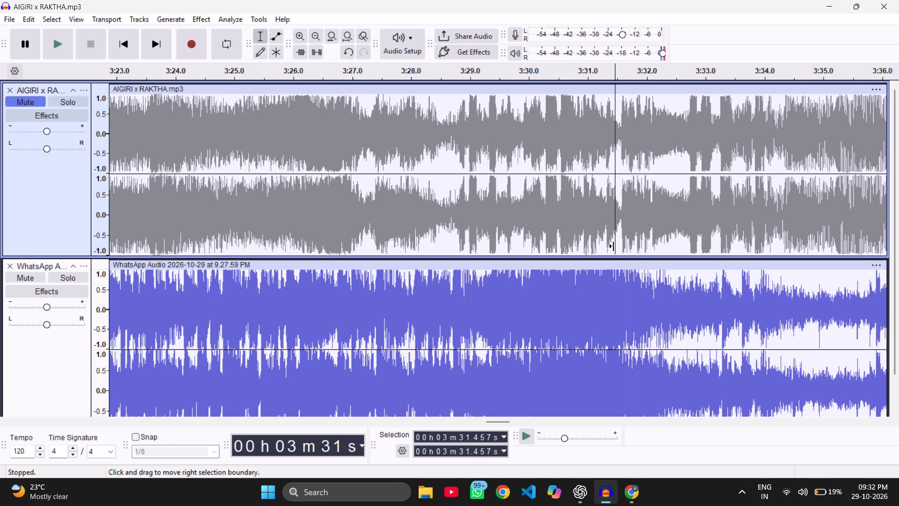
{"action": "left_click", "coordinate": [609, 245]}
{"action": "left_click", "coordinate": [595, 245]}
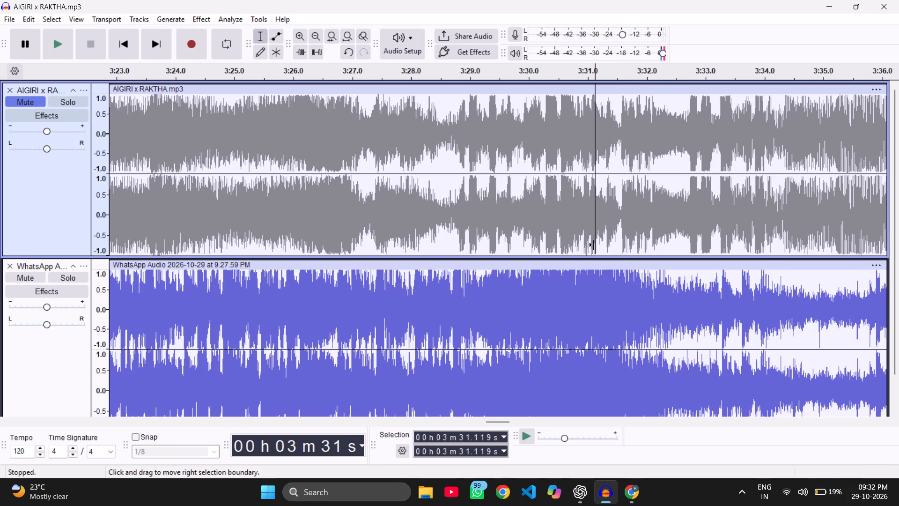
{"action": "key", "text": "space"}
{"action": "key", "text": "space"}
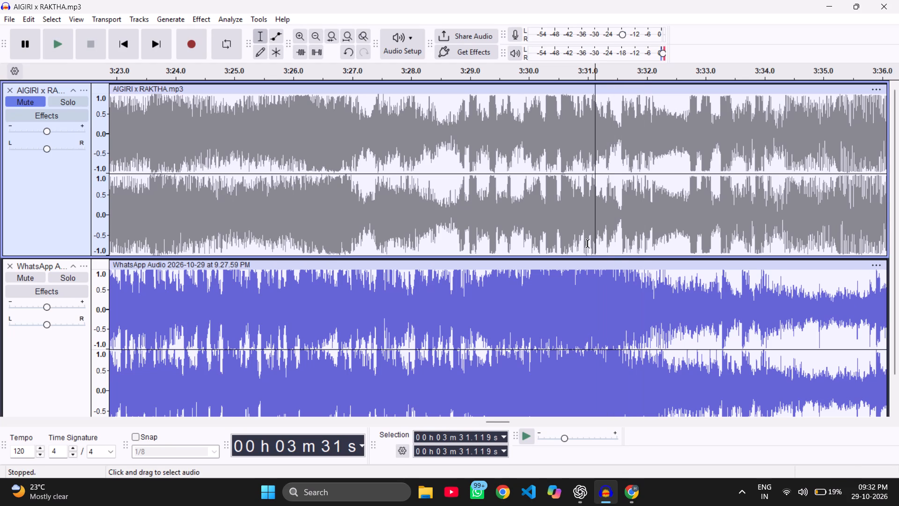
{"action": "left_click", "coordinate": [556, 238]}
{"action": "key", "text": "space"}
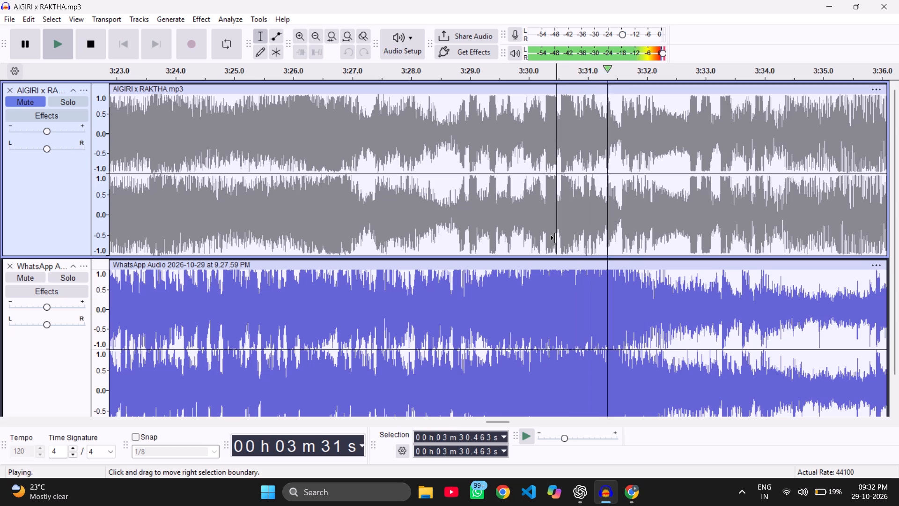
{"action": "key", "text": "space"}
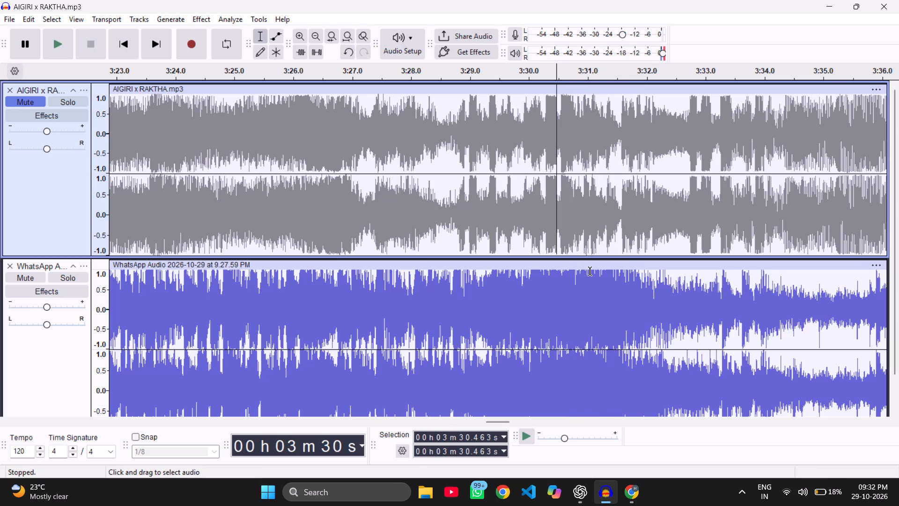
Split the WhatsApp Audio clip at about 3:30.3.
{"action": "left_click", "coordinate": [566, 281]}
{"action": "right_click", "coordinate": [554, 266]}
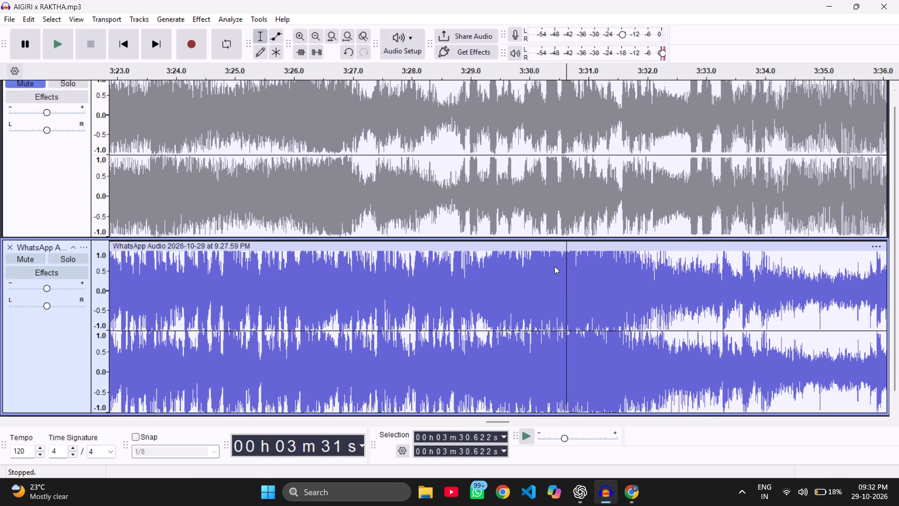
{"action": "left_click", "coordinate": [549, 258]}
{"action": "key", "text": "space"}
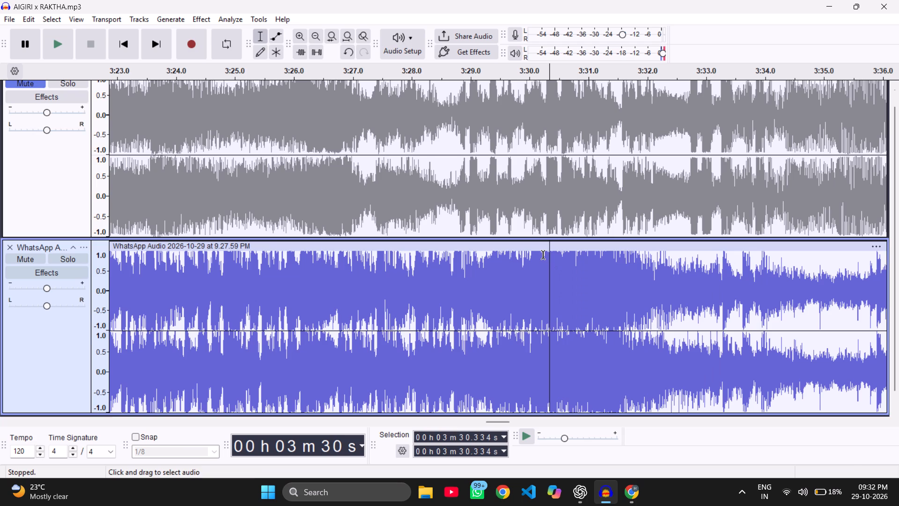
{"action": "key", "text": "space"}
{"action": "left_click", "coordinate": [46, 23]}
{"action": "left_click", "coordinate": [44, 22]}
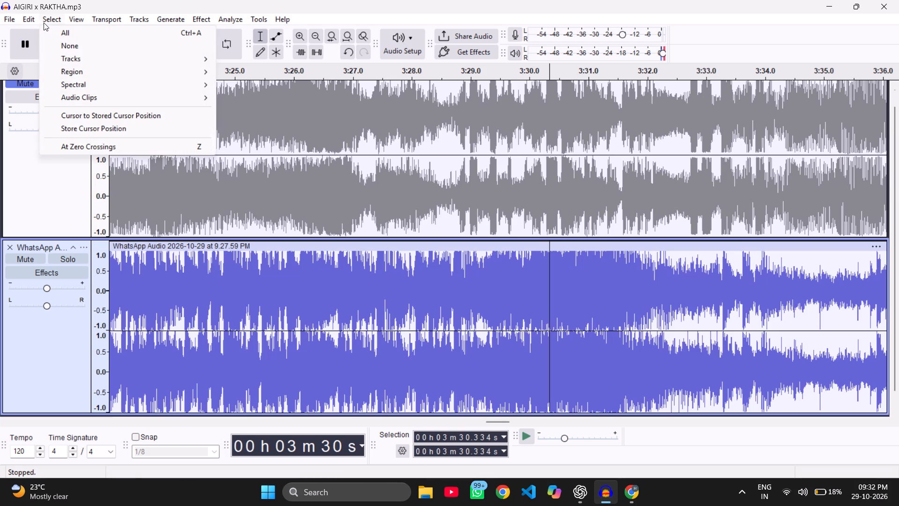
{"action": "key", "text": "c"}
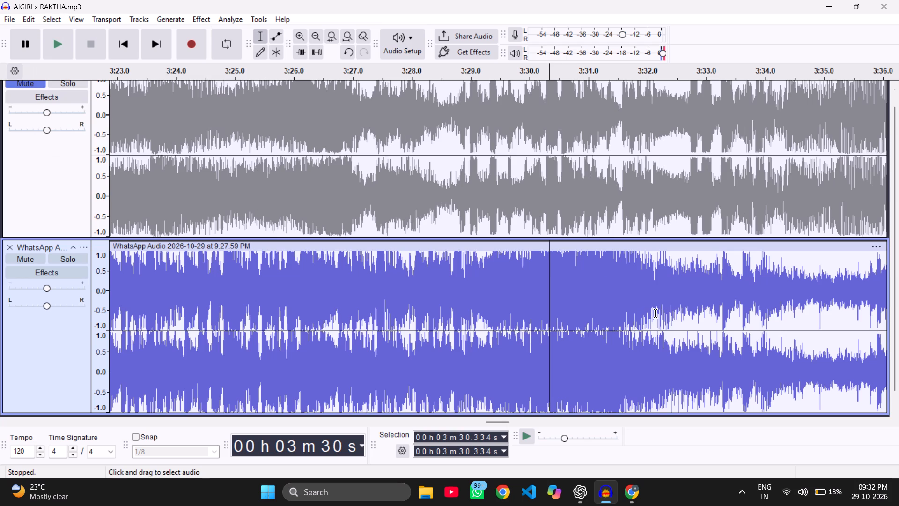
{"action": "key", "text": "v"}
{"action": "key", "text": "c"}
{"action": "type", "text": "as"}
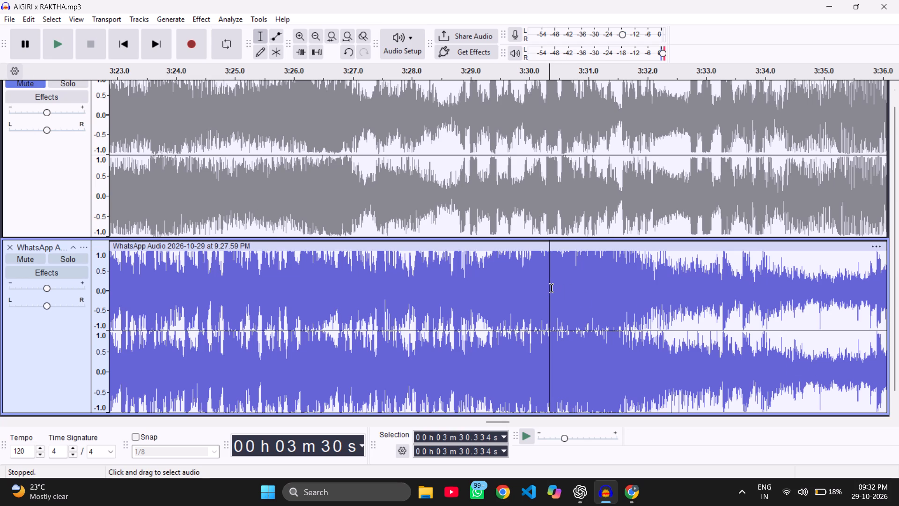
{"action": "right_click", "coordinate": [552, 288]}
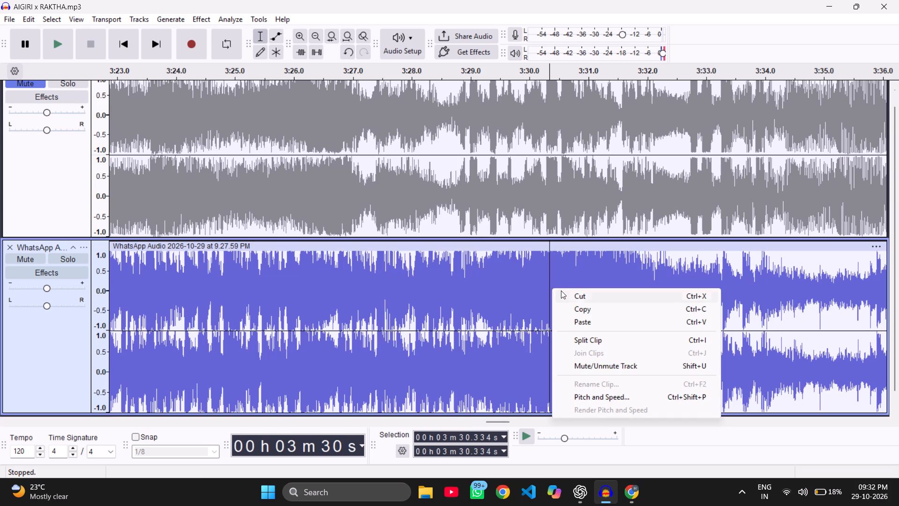
{"action": "left_click", "coordinate": [595, 335]}
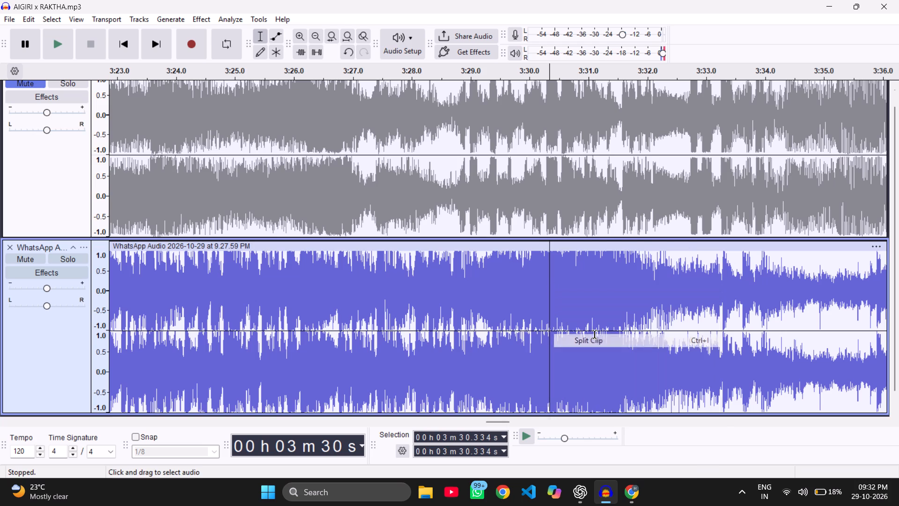
Delete the part of the WhatsApp Audio clip before the split, leaving the following clip in place.
{"action": "left_click", "coordinate": [487, 246]}
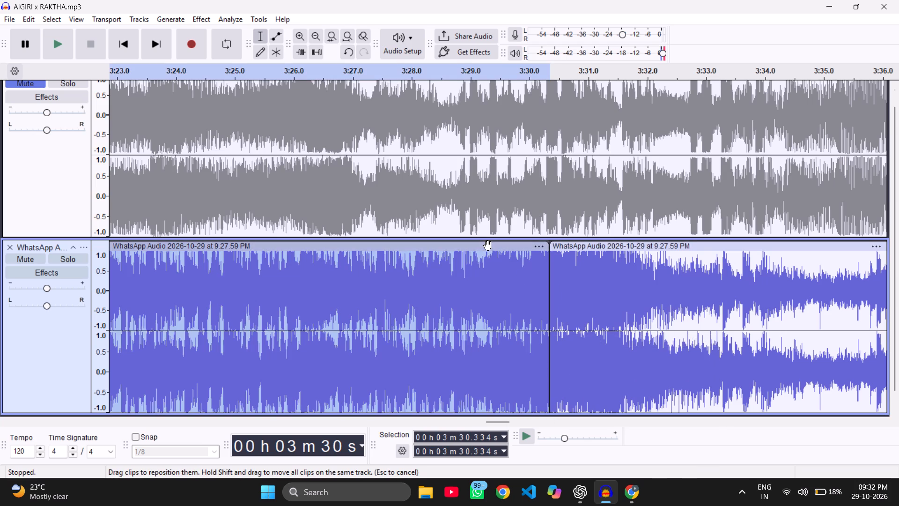
{"action": "key", "text": "Delete"}
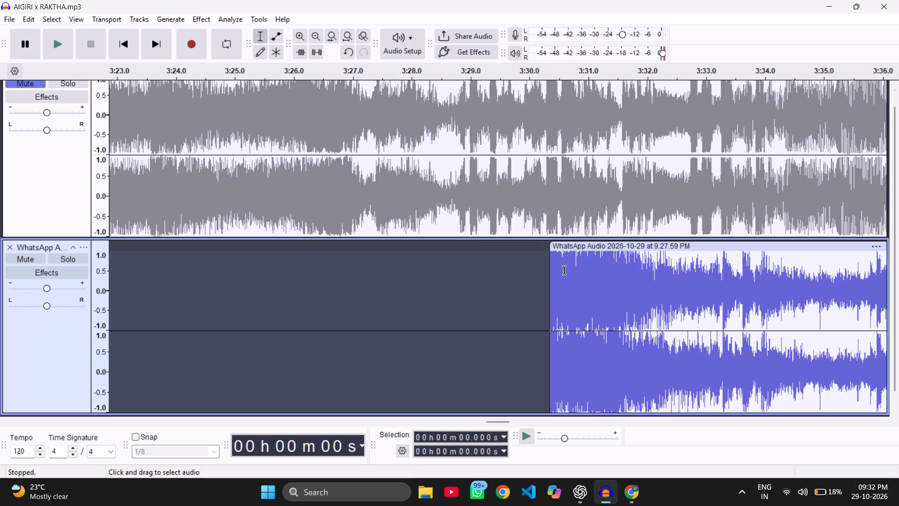
Play back the remaining WhatsApp Audio clip from about 3:30.
{"action": "left_click", "coordinate": [531, 70]}
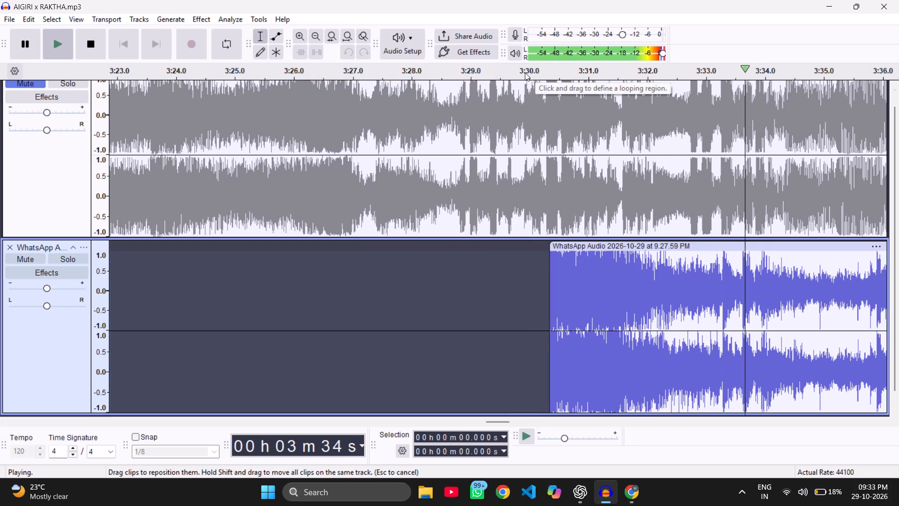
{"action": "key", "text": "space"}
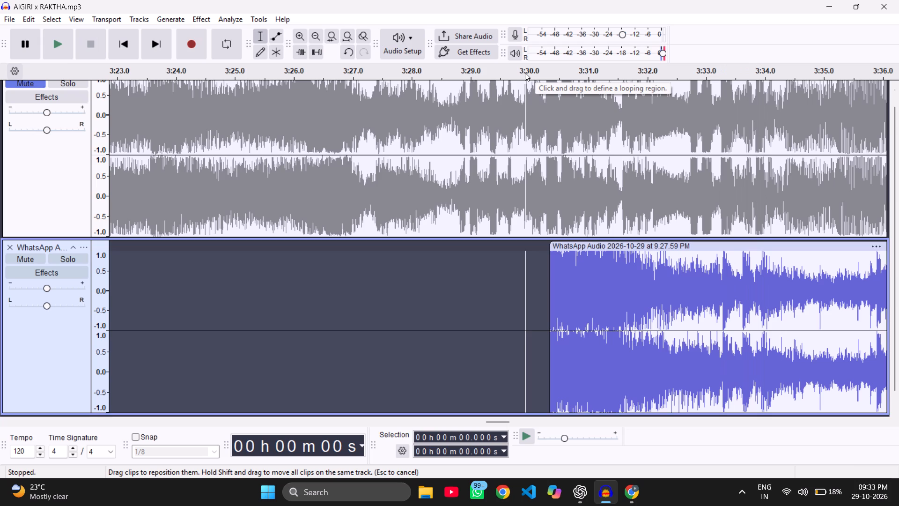
Place the cursor at about 3:28 in the AIGIRI x RAKTHA track, mute the WhatsApp Audio track and unmute AIGIRI x RAKTHA.
{"action": "left_click", "coordinate": [407, 146]}
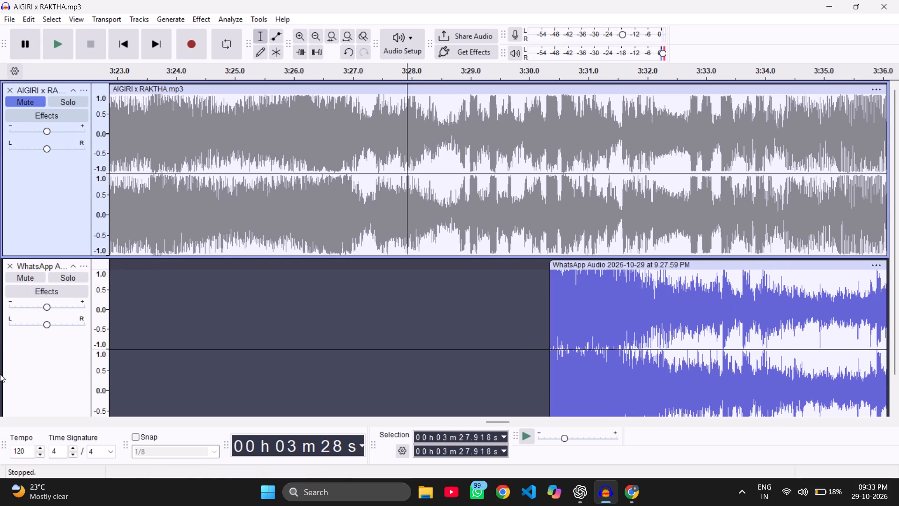
{"action": "left_click", "coordinate": [32, 274]}
{"action": "scroll", "coordinate": [72, 136], "scroll_direction": "up", "scroll_amount": 3}
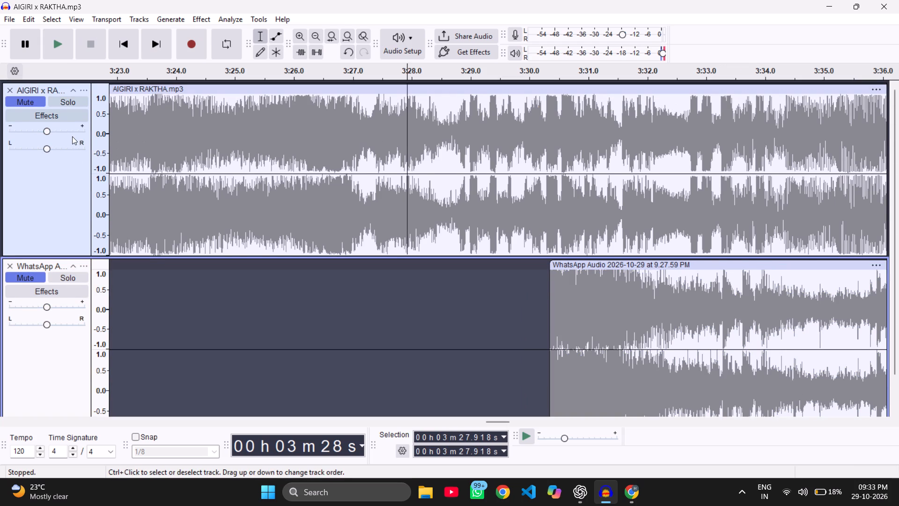
{"action": "left_click", "coordinate": [33, 103]}
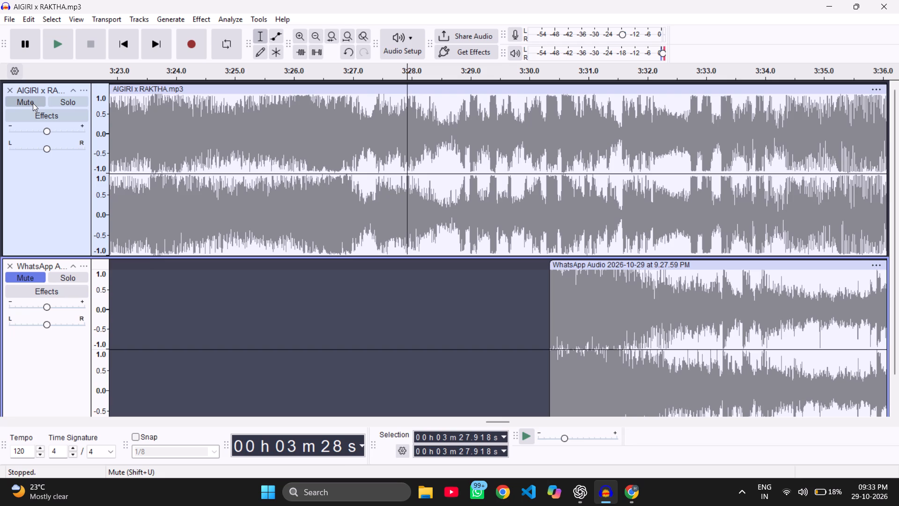
Listen to the AIGIRI x RAKTHA track from about 3:28, sampling the passage up to around 3:35.
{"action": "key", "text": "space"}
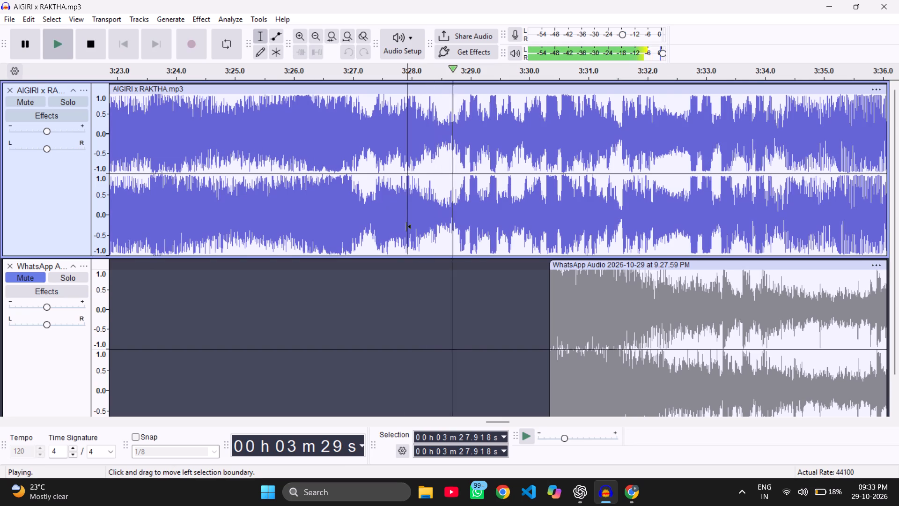
{"action": "scroll", "coordinate": [406, 229], "scroll_direction": "down", "scroll_amount": 6, "text": "ctrl"}
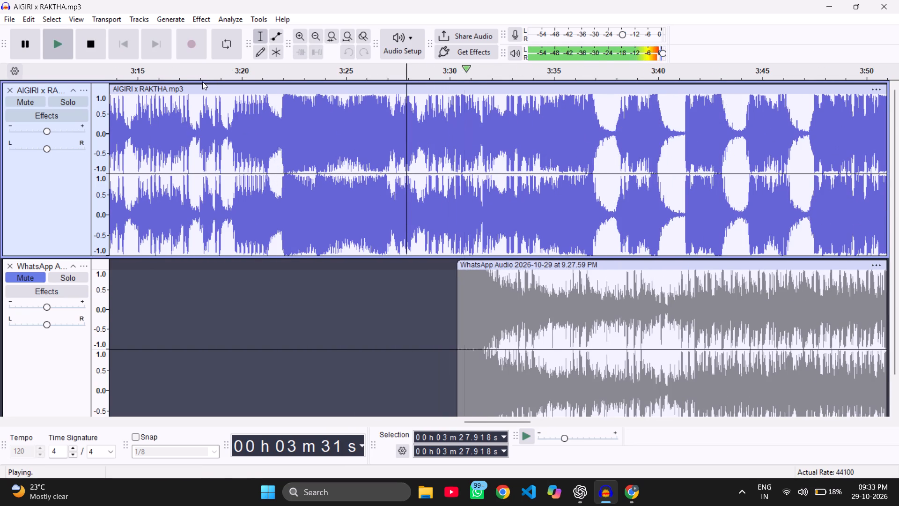
{"action": "scroll", "coordinate": [202, 82], "scroll_direction": "right", "scroll_amount": 19}
{"action": "left_click", "coordinate": [182, 78]}
{"action": "scroll", "coordinate": [182, 78], "scroll_direction": "right", "scroll_amount": 2}
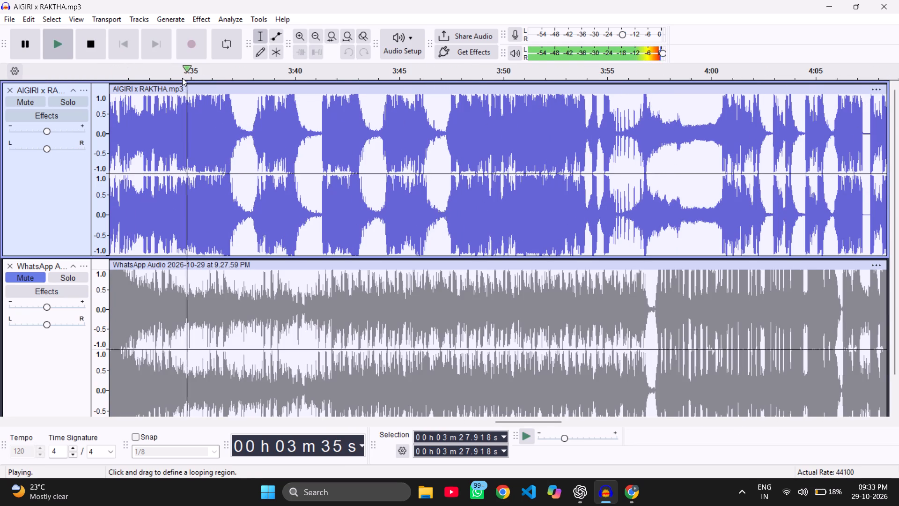
{"action": "scroll", "coordinate": [182, 78], "scroll_direction": "right", "scroll_amount": 2}
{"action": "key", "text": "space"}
Listen to the AIGIRI x RAKTHA track from about 2:26 and look through its earlier sections.
{"action": "scroll", "coordinate": [182, 78], "scroll_direction": "right", "scroll_amount": 4}
{"action": "scroll", "coordinate": [247, 134], "scroll_direction": "right", "scroll_amount": 1}
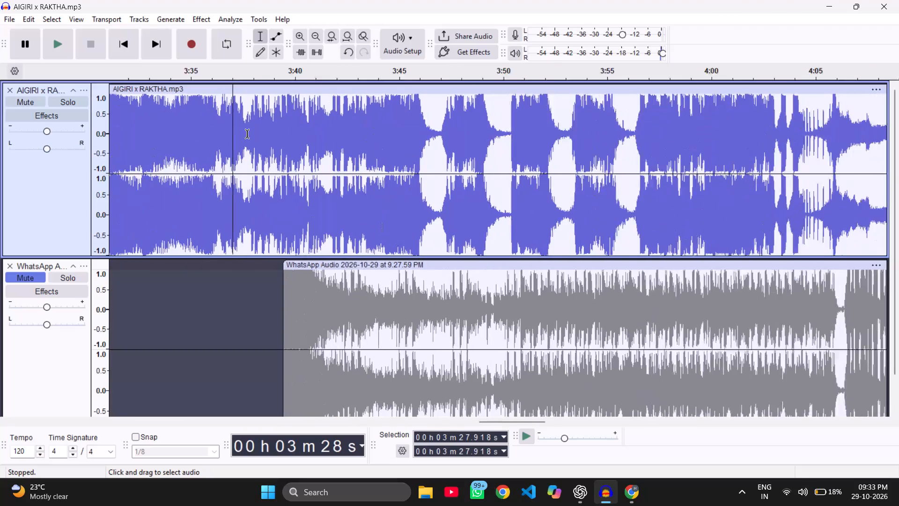
{"action": "scroll", "coordinate": [247, 134], "scroll_direction": "right", "scroll_amount": 5}
{"action": "left_click", "coordinate": [234, 84]}
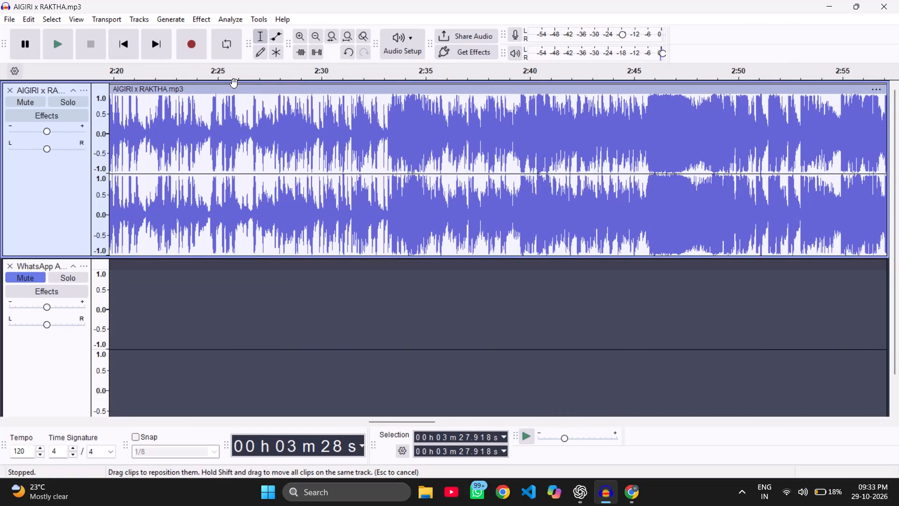
{"action": "left_click", "coordinate": [234, 79]}
{"action": "left_click", "coordinate": [235, 72]}
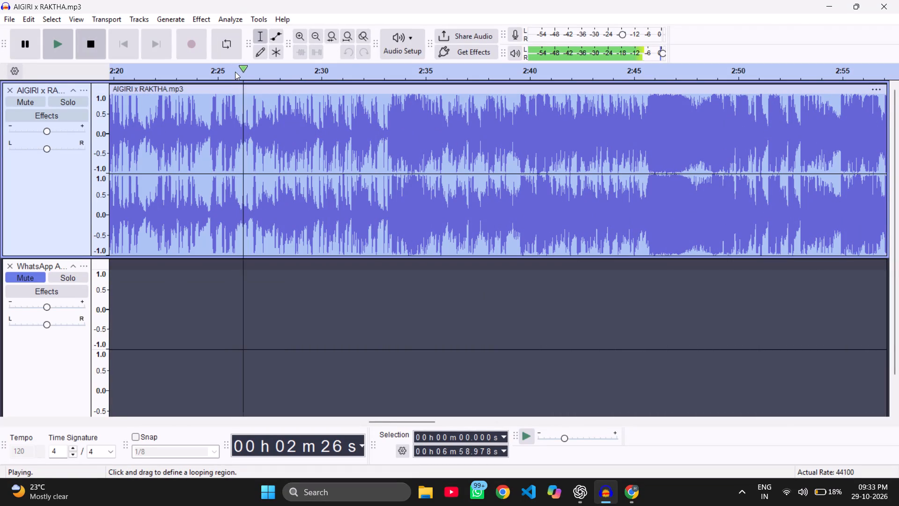
{"action": "scroll", "coordinate": [315, 180], "scroll_direction": "down", "scroll_amount": 5, "text": "ctrl"}
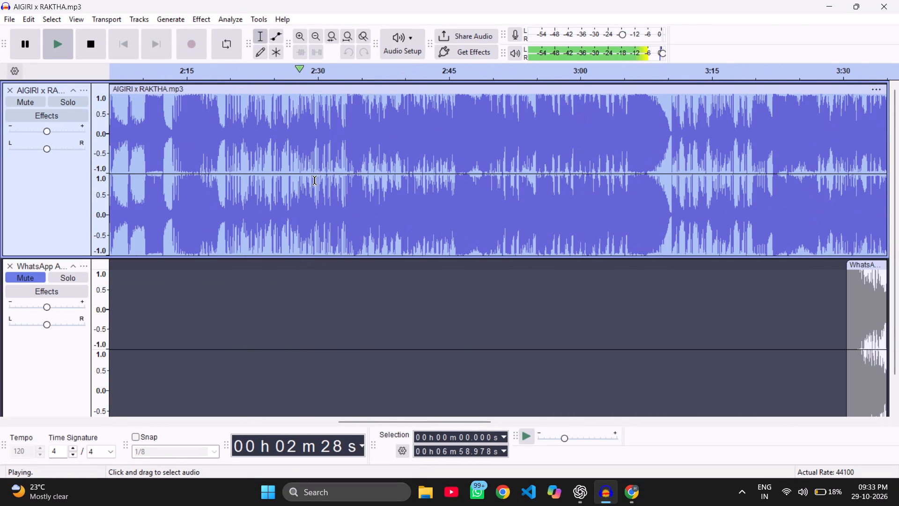
{"action": "scroll", "coordinate": [315, 180], "scroll_direction": "left", "scroll_amount": 1}
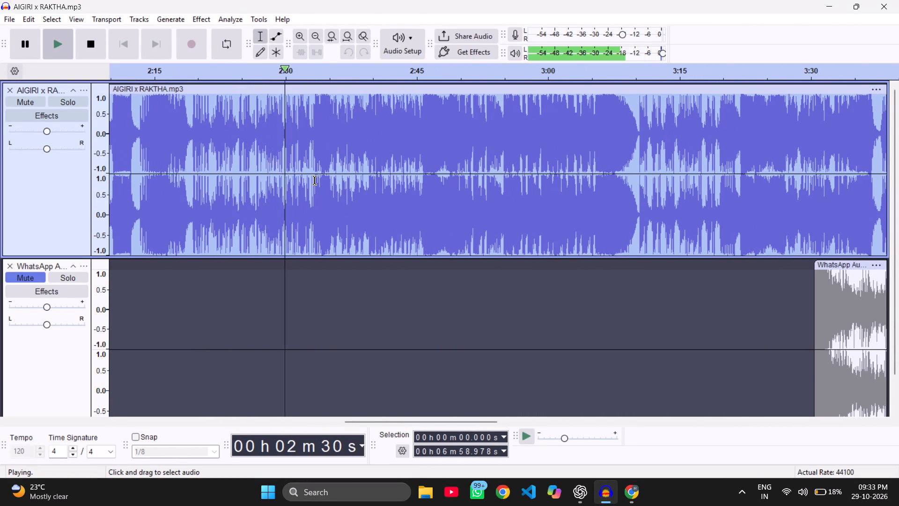
{"action": "scroll", "coordinate": [315, 180], "scroll_direction": "right", "scroll_amount": 6}
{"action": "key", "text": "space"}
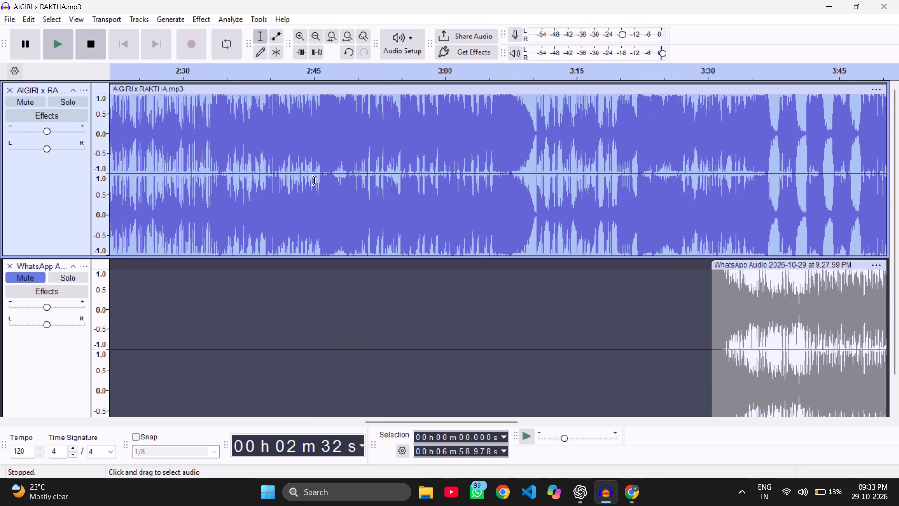
{"action": "scroll", "coordinate": [315, 180], "scroll_direction": "right", "scroll_amount": 5}
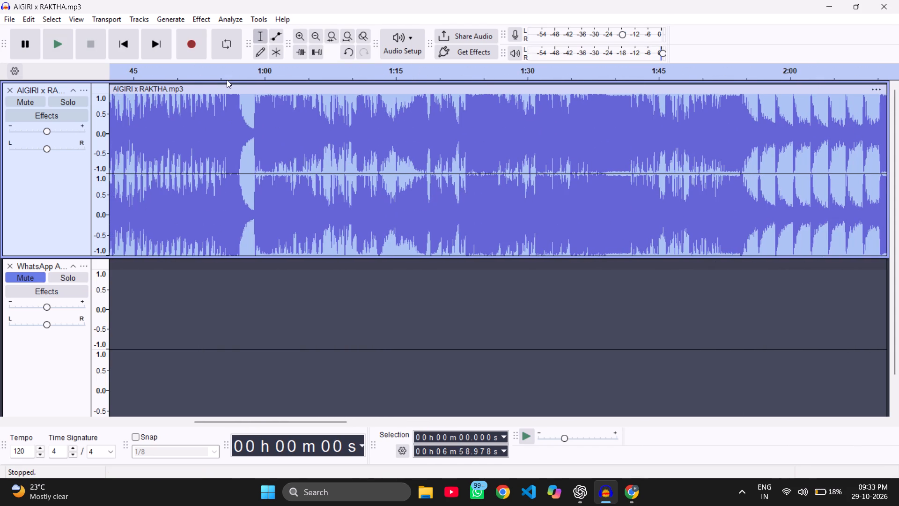
Listen to the AIGIRI x RAKTHA track from about 0:56 into the quiet dip just before 1:00.
{"action": "left_click", "coordinate": [228, 77]}
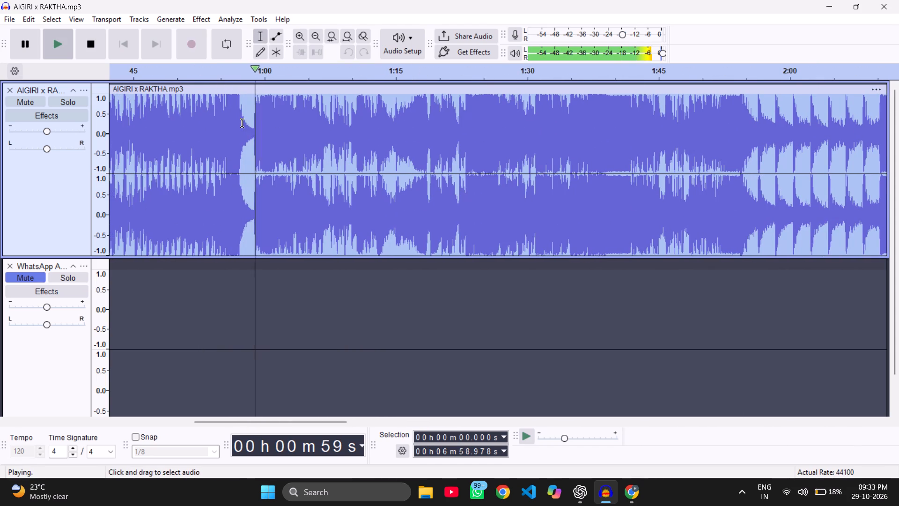
{"action": "key", "text": "space"}
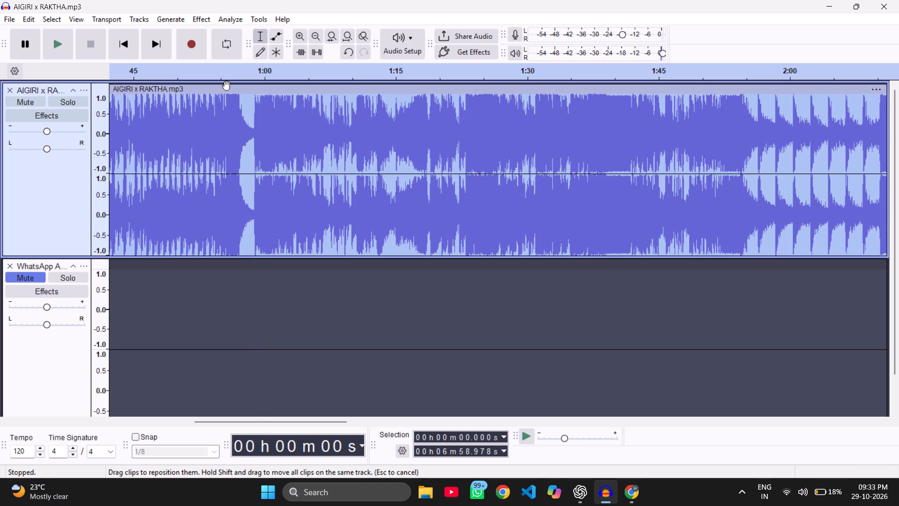
{"action": "left_click", "coordinate": [223, 74]}
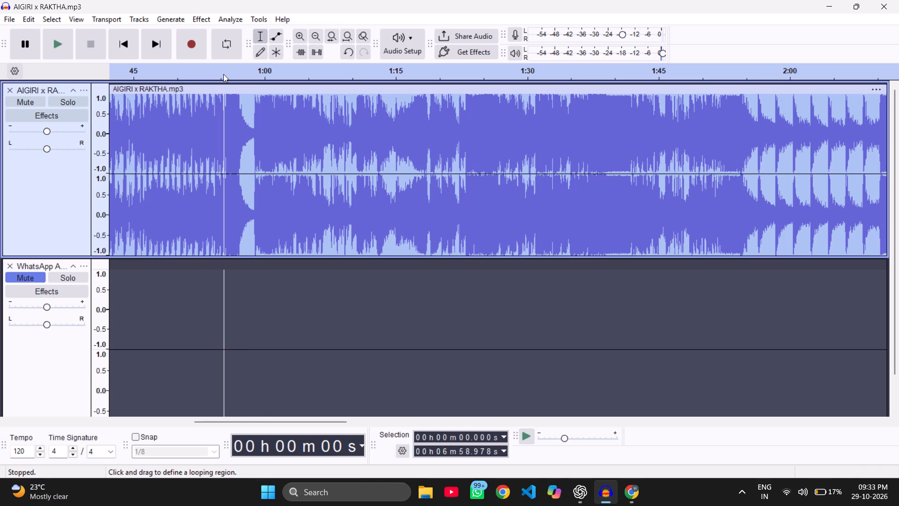
{"action": "key", "text": "space"}
{"action": "key", "text": "space"}
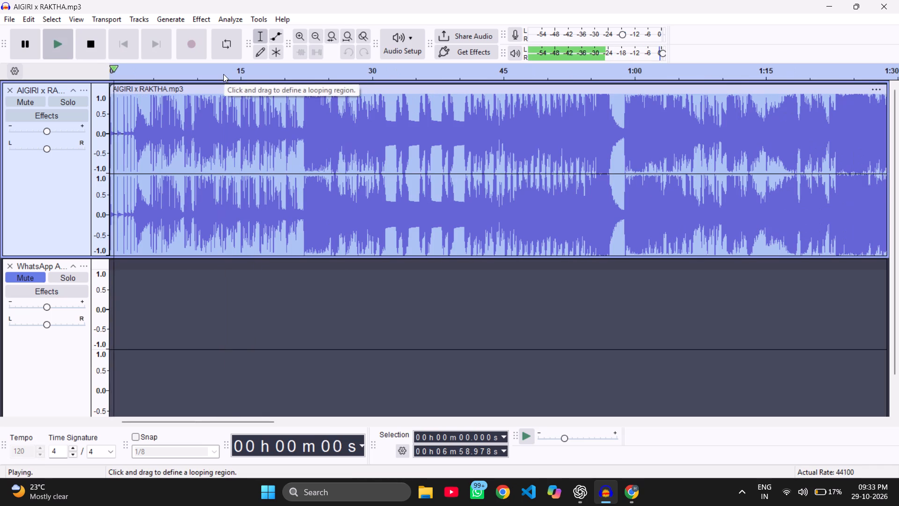
{"action": "key", "text": "space"}
Try to play the AIGIRI x RAKTHA track from about 0:53, ahead of the quiet dip.
{"action": "scroll", "coordinate": [387, 128], "scroll_direction": "left", "scroll_amount": 3}
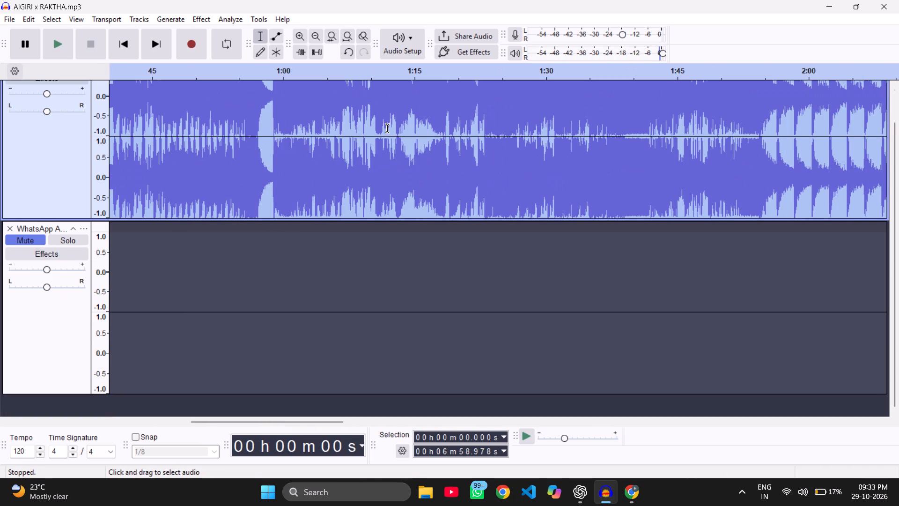
{"action": "scroll", "coordinate": [387, 128], "scroll_direction": "left", "scroll_amount": 1}
{"action": "scroll", "coordinate": [387, 128], "scroll_direction": "up", "scroll_amount": 2}
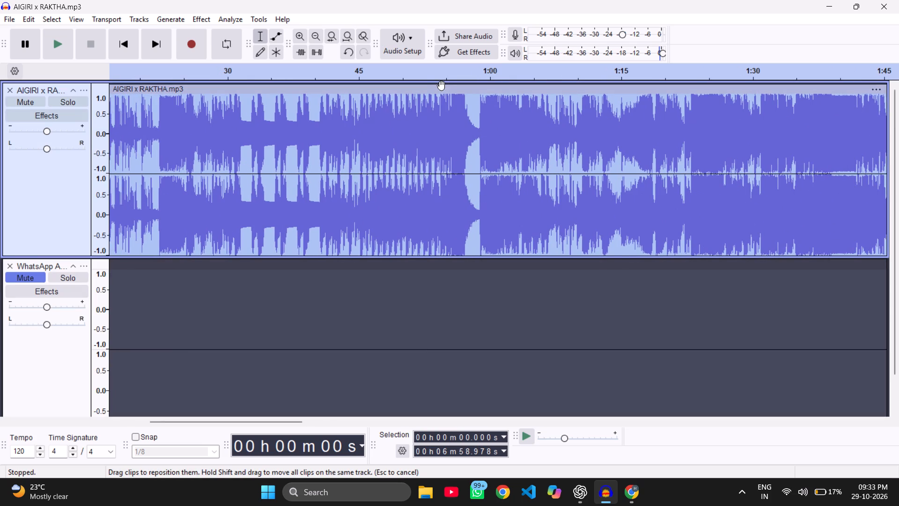
{"action": "left_click", "coordinate": [425, 67]}
{"action": "key", "text": "space"}
{"action": "key", "text": "space"}
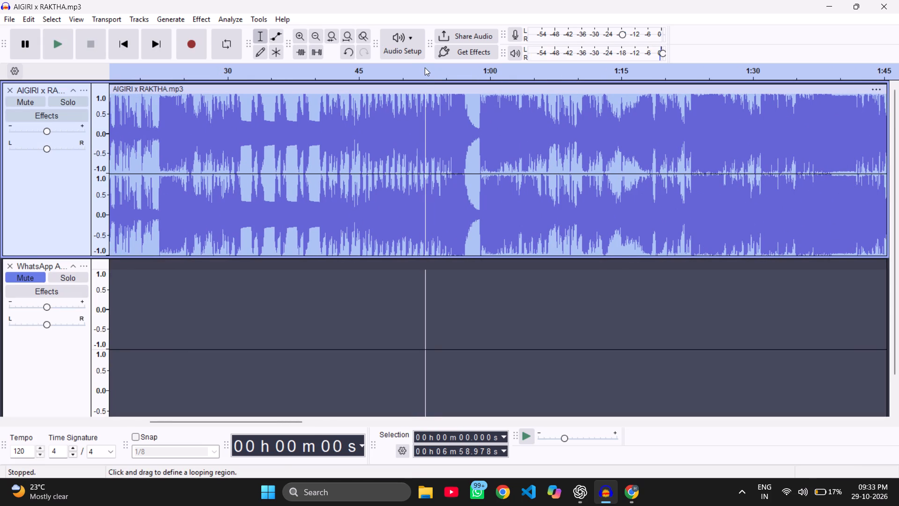
{"action": "key", "text": "space"}
Place the cursor in the AIGIRI x RAKTHA track at about 0:53.6 and listen through the quiet dip.
{"action": "left_click", "coordinate": [469, 96]}
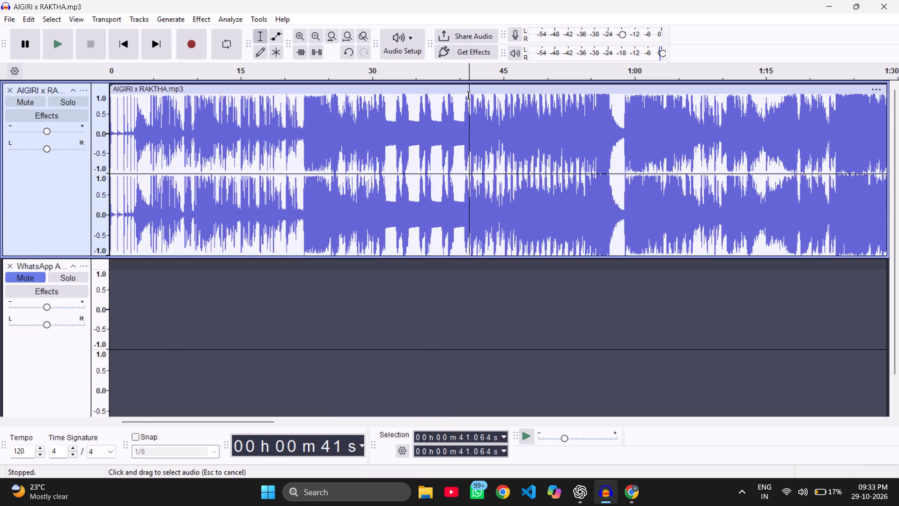
{"action": "scroll", "coordinate": [508, 104], "scroll_direction": "left", "scroll_amount": 1}
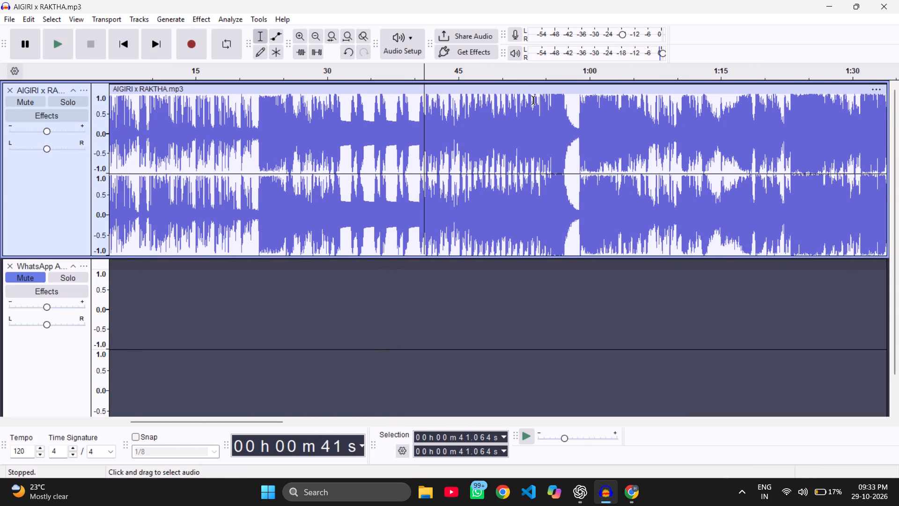
{"action": "left_click", "coordinate": [533, 100]}
{"action": "key", "text": "space"}
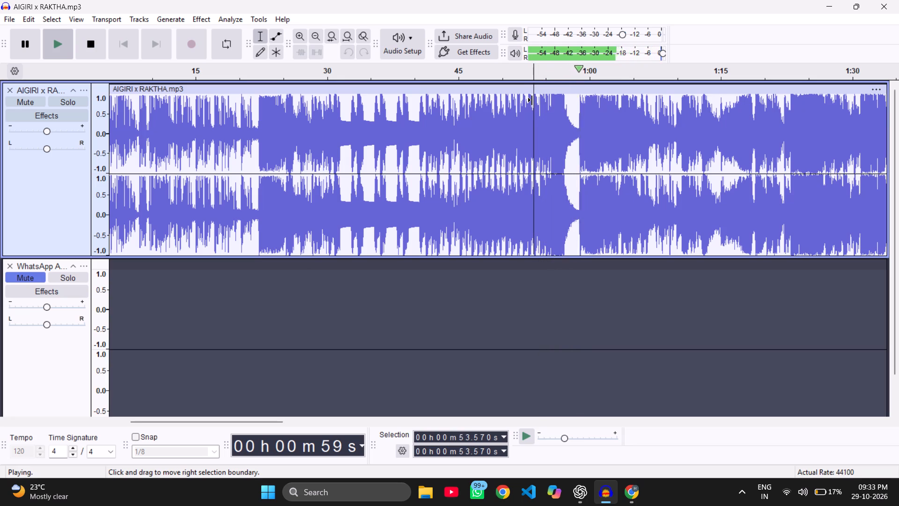
{"action": "key", "text": "space"}
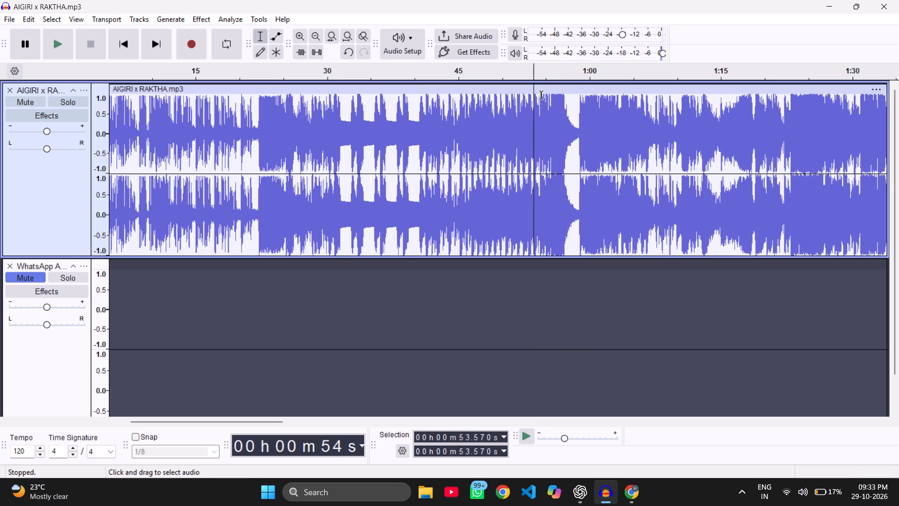
Place the cursor in the AIGIRI x RAKTHA track at about 0:54.1 and listen into the quiet dip.
{"action": "left_click", "coordinate": [538, 95]}
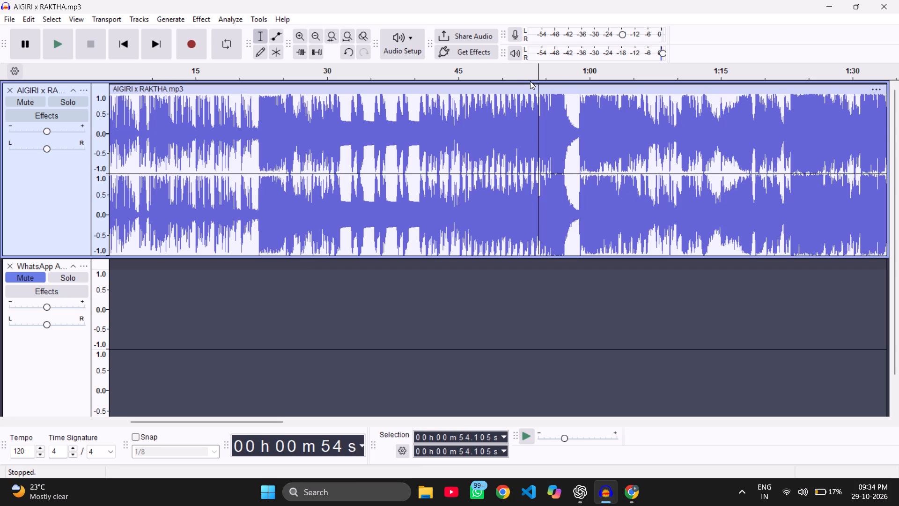
{"action": "left_click", "coordinate": [530, 74]}
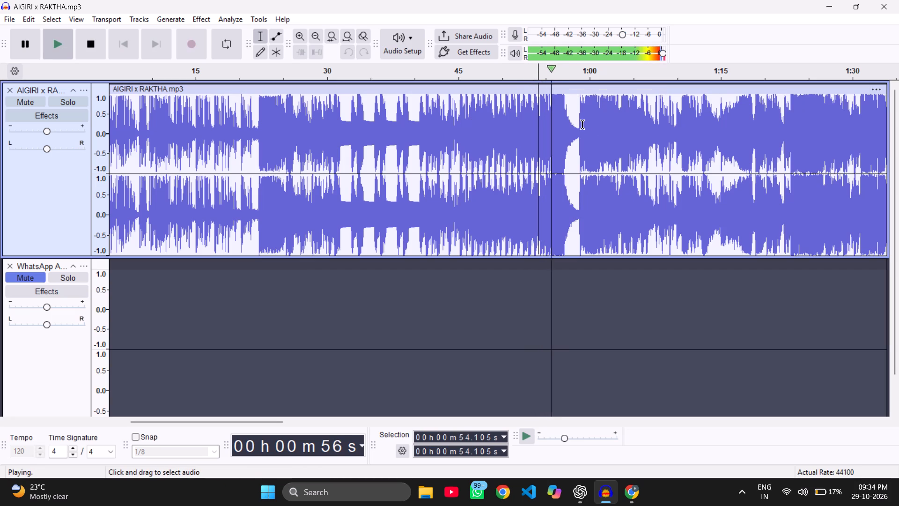
{"action": "scroll", "coordinate": [582, 124], "scroll_direction": "up", "scroll_amount": 12, "text": "ctrl"}
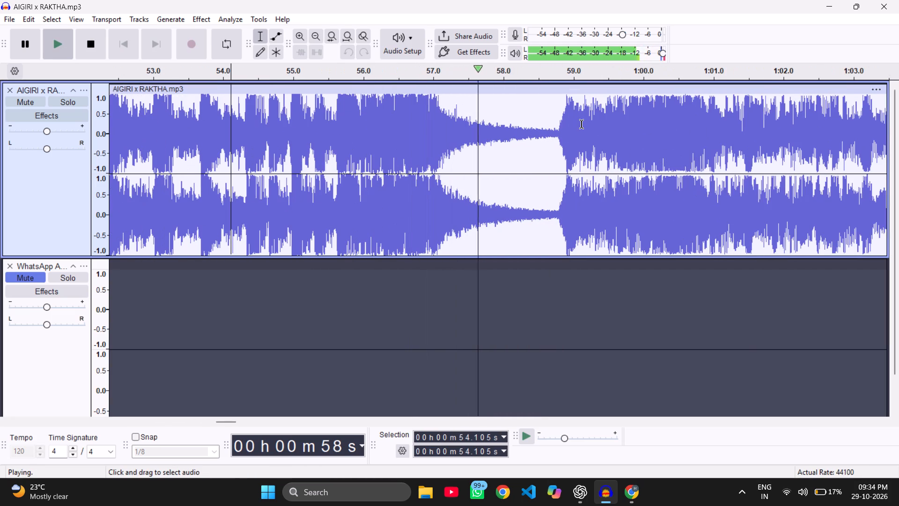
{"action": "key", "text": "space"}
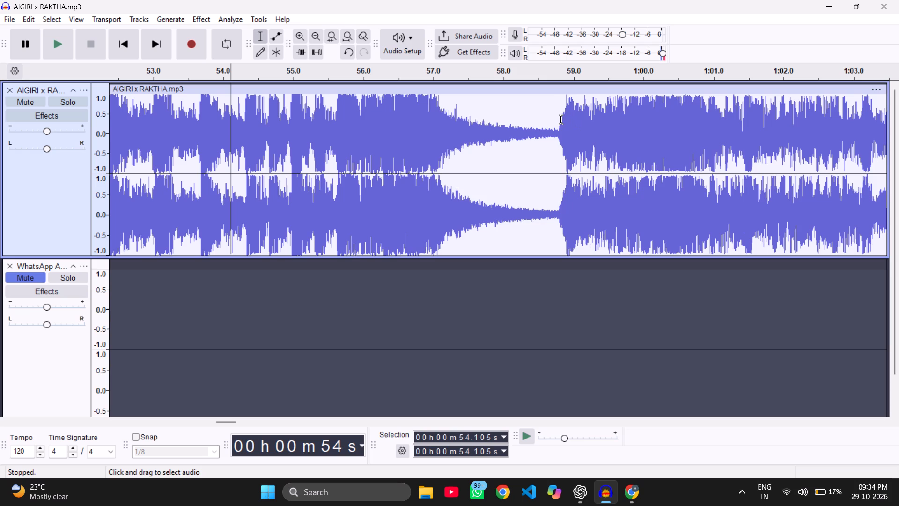
Split the AIGIRI x RAKTHA clip at about 0:58.78, where the quiet dip ends and the loud passage begins.
{"action": "scroll", "coordinate": [561, 119], "scroll_direction": "up", "scroll_amount": 10, "text": "ctrl"}
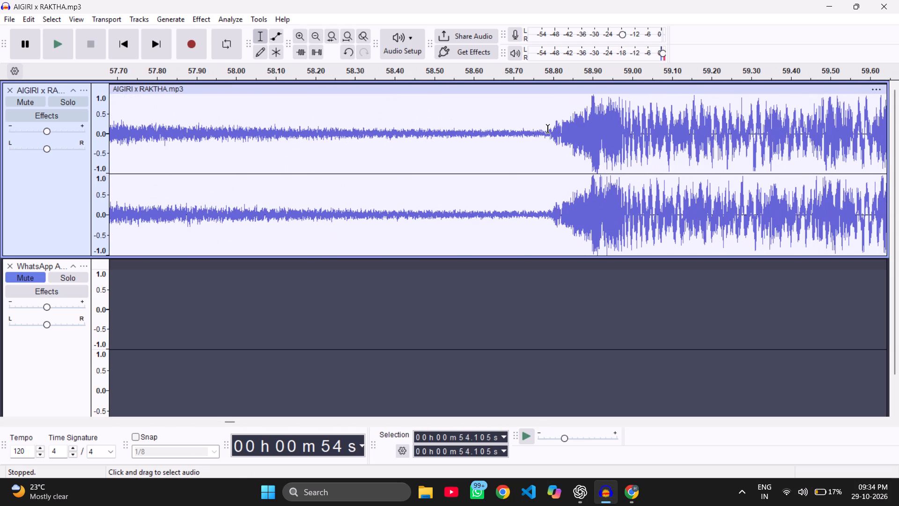
{"action": "left_click", "coordinate": [546, 129]}
{"action": "right_click", "coordinate": [548, 129]}
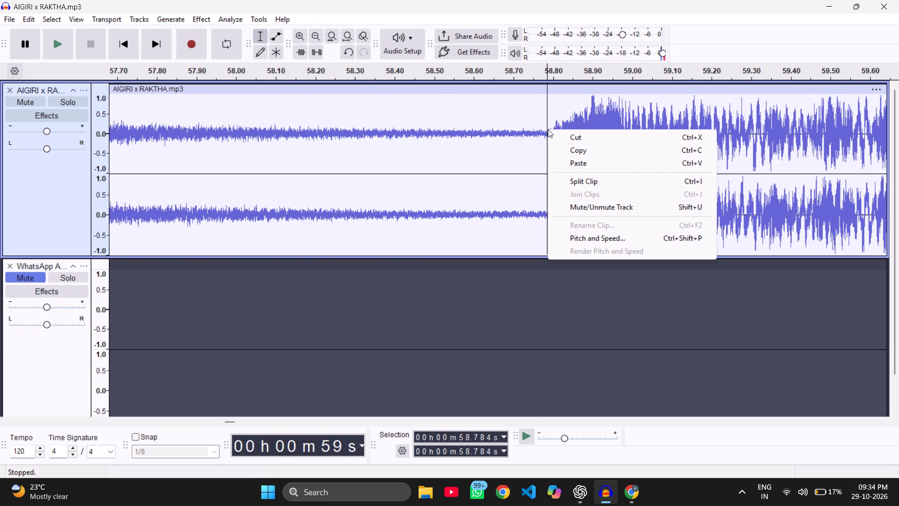
{"action": "left_click", "coordinate": [617, 182]}
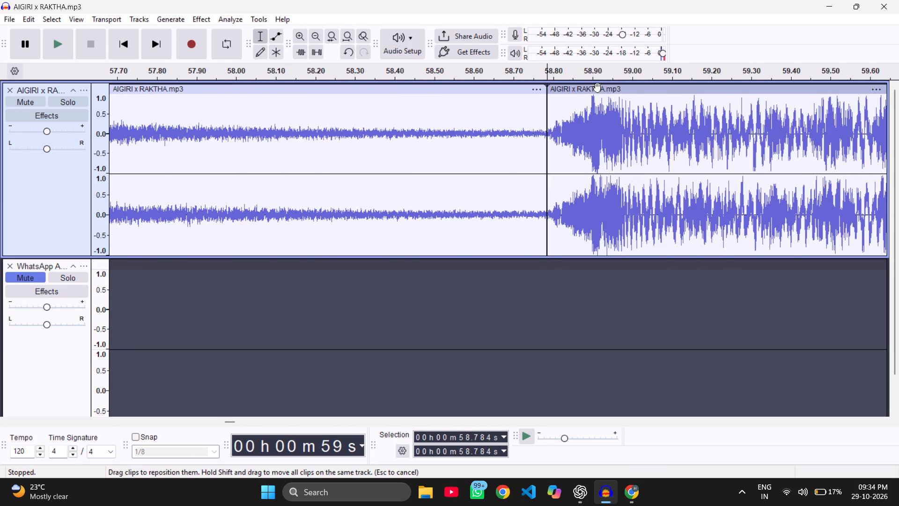
Move the second AIGIRI x RAKTHA clip later along its track so that it starts at about 3:13.
{"action": "left_click_drag", "start_coordinate": [597, 88], "coordinate": [898, 20]}
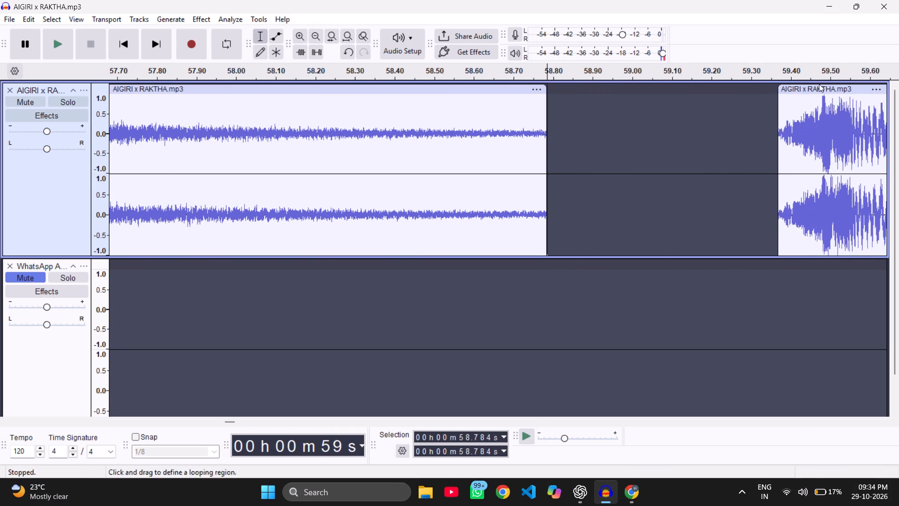
{"action": "scroll", "coordinate": [789, 105], "scroll_direction": "down", "scroll_amount": 4, "text": "ctrl"}
{"action": "scroll", "coordinate": [681, 165], "scroll_direction": "down", "scroll_amount": 4, "text": "ctrl"}
{"action": "scroll", "coordinate": [681, 165], "scroll_direction": "left", "scroll_amount": 2}
{"action": "scroll", "coordinate": [681, 165], "scroll_direction": "down", "scroll_amount": 11, "text": "ctrl"}
{"action": "scroll", "coordinate": [681, 165], "scroll_direction": "up", "scroll_amount": 2}
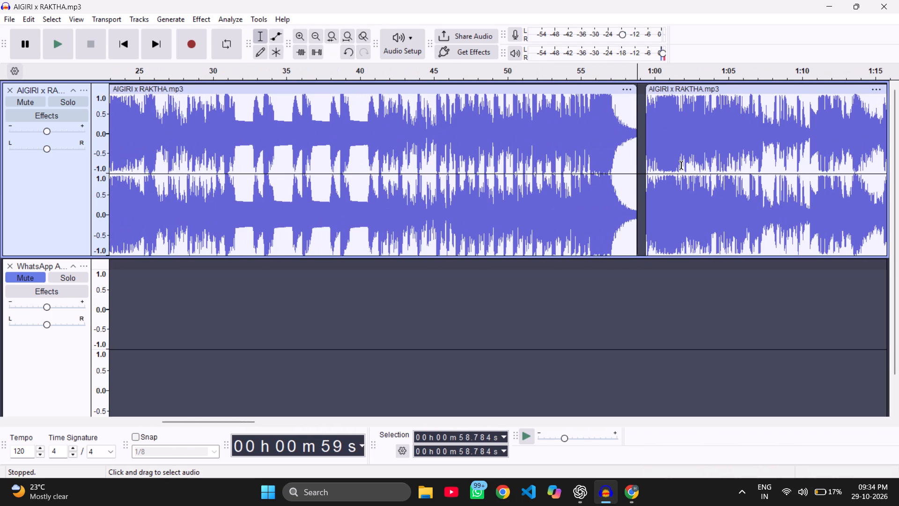
{"action": "scroll", "coordinate": [508, 156], "scroll_direction": "left", "scroll_amount": 3}
{"action": "scroll", "coordinate": [508, 156], "scroll_direction": "down", "scroll_amount": 11, "text": "ctrl"}
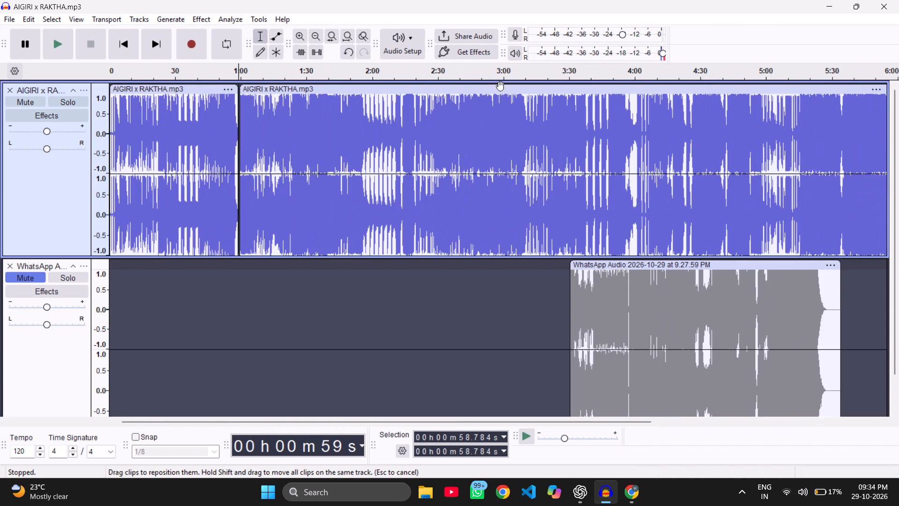
{"action": "left_click_drag", "start_coordinate": [497, 89], "coordinate": [898, 67]}
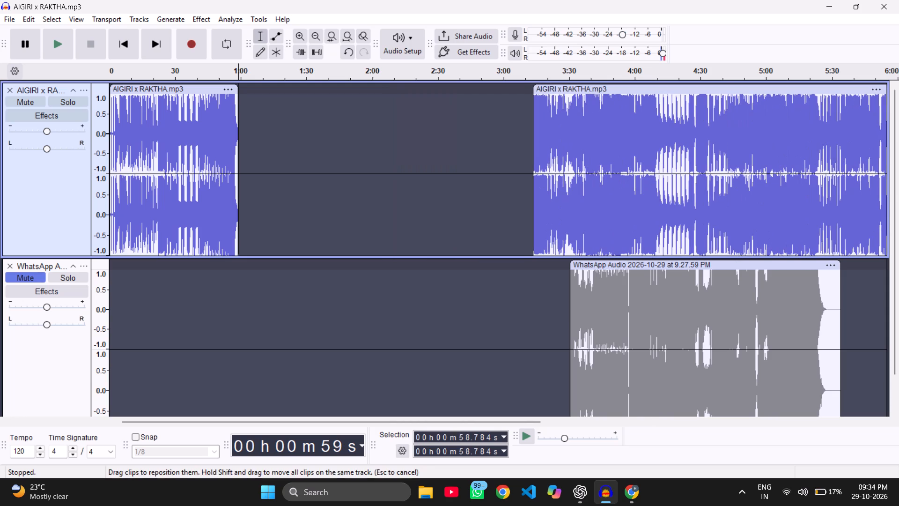
Mute the AIGIRI x RAKTHA track and unmute the WhatsApp Audio track.
{"action": "left_click", "coordinate": [33, 101]}
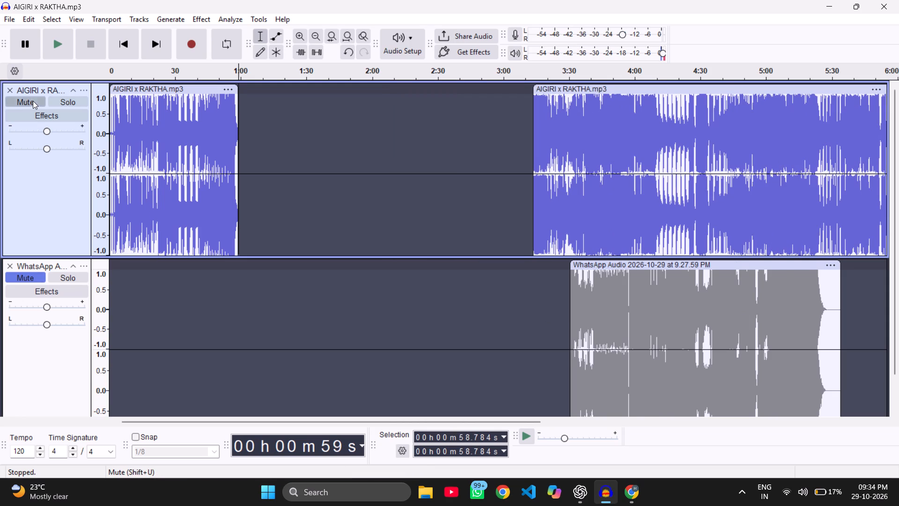
{"action": "left_click", "coordinate": [31, 279]}
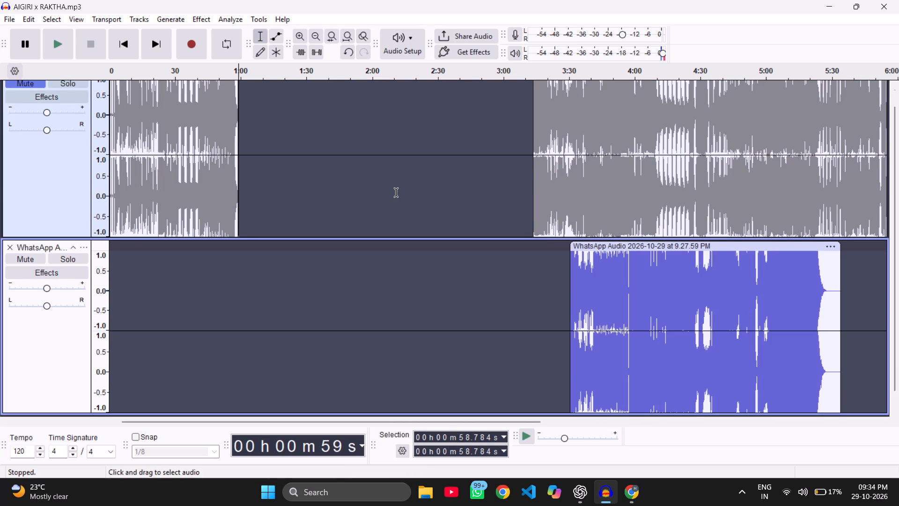
Listen to the WhatsApp Audio clip from about 3:42 to its narrow dip near 3:57, leaving the cursor at about 3:51.7.
{"action": "left_click", "coordinate": [596, 75]}
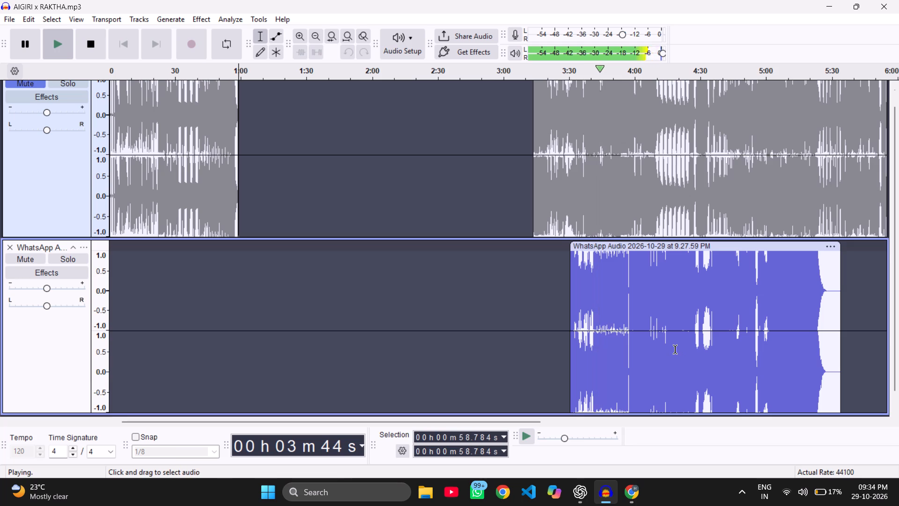
{"action": "scroll", "coordinate": [675, 350], "scroll_direction": "up", "scroll_amount": 7, "text": "ctrl"}
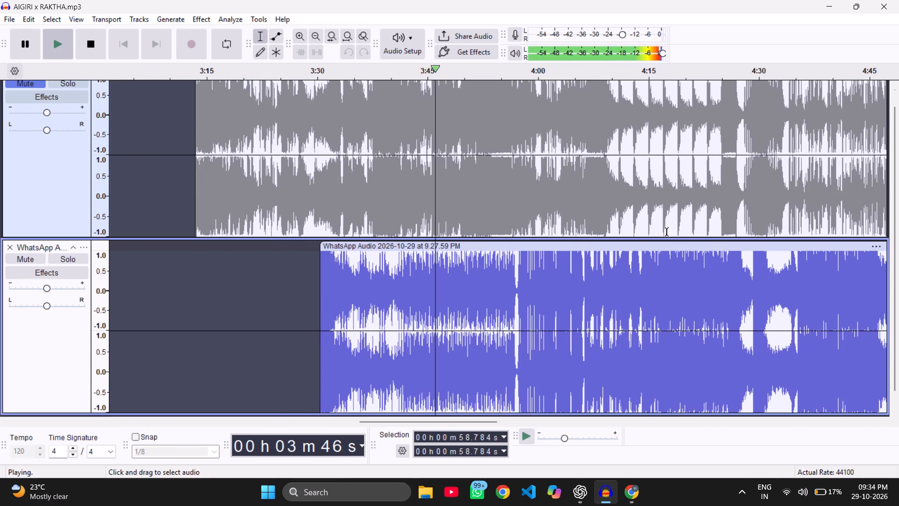
{"action": "left_click", "coordinate": [493, 67]}
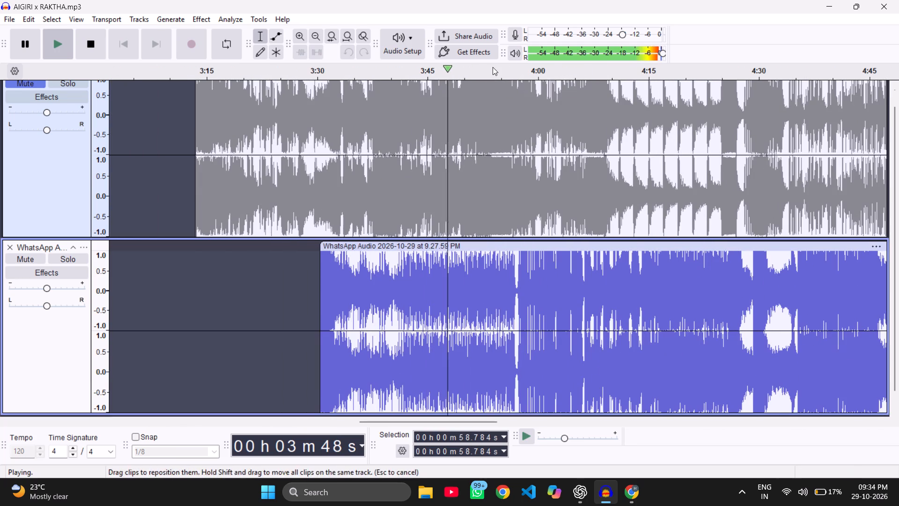
{"action": "left_click", "coordinate": [477, 231]}
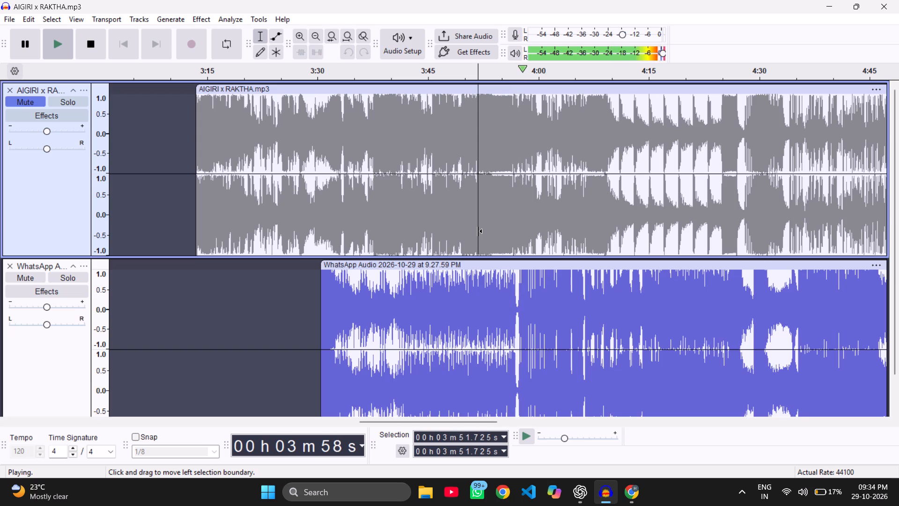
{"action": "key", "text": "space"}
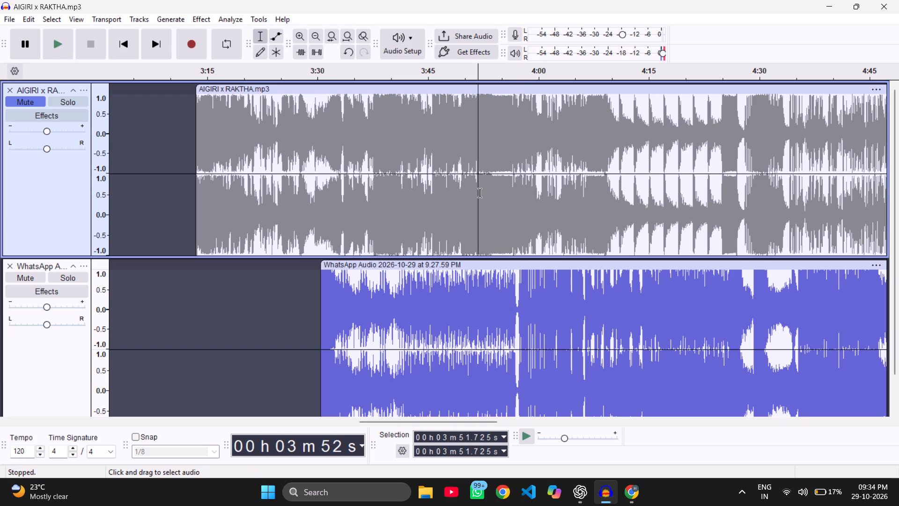
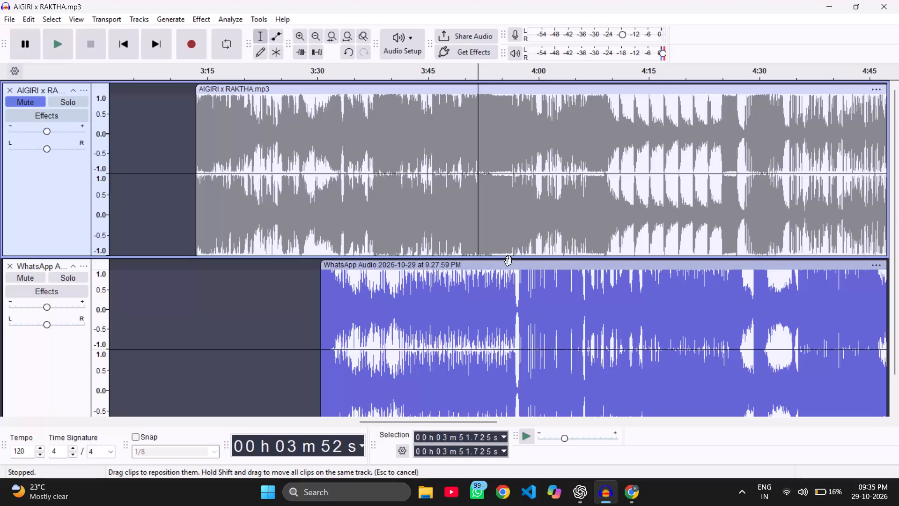
Listen to the WhatsApp Audio track from about 3:51.7 toward the quiet gap near 3:57.
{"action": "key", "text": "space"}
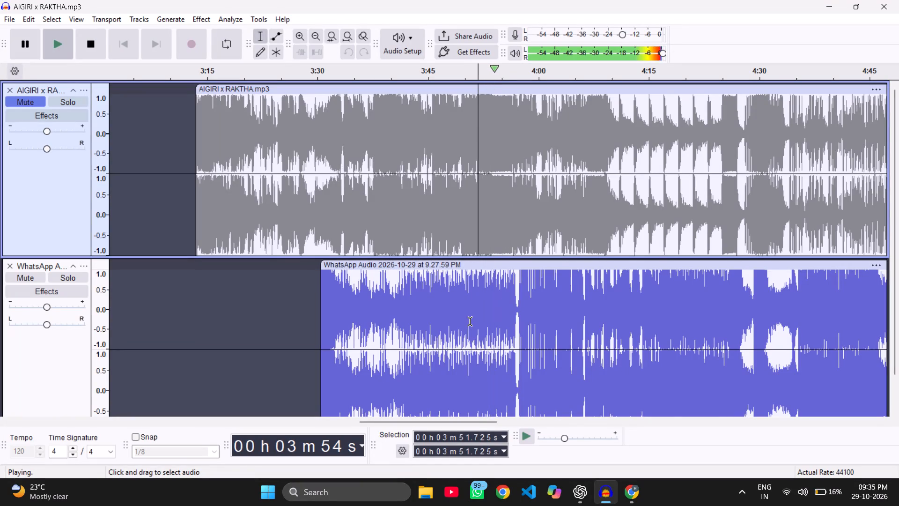
{"action": "scroll", "coordinate": [470, 321], "scroll_direction": "up", "scroll_amount": 6, "text": "ctrl"}
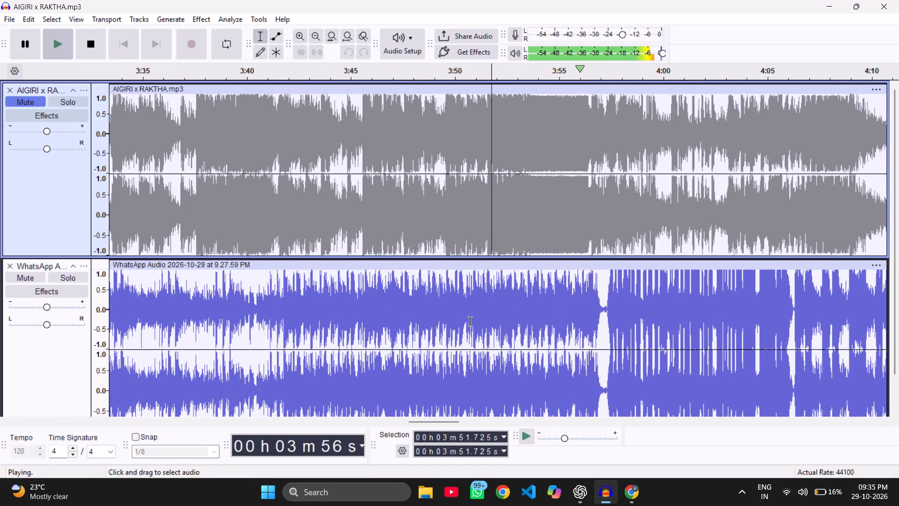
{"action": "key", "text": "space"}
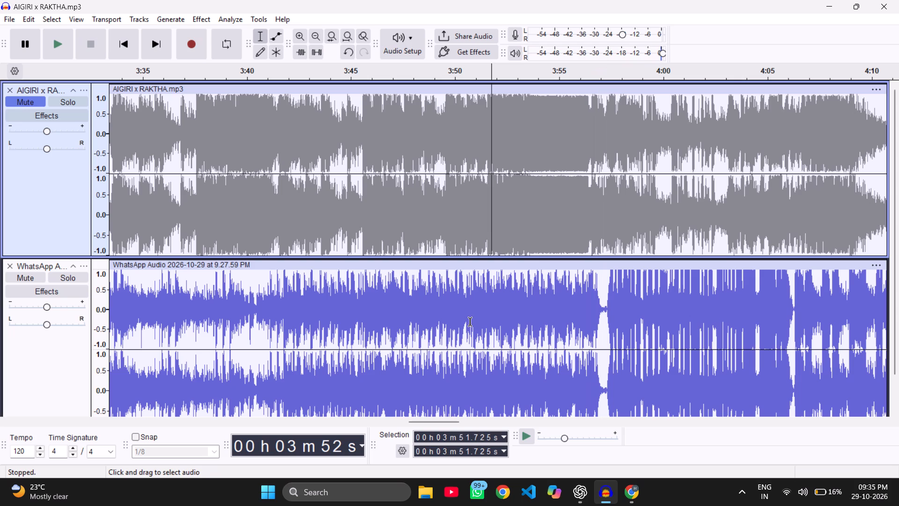
Split the WhatsApp Audio clip at about 3:57.29, at the end of its quiet gap just before the loud passage.
{"action": "left_click", "coordinate": [608, 295]}
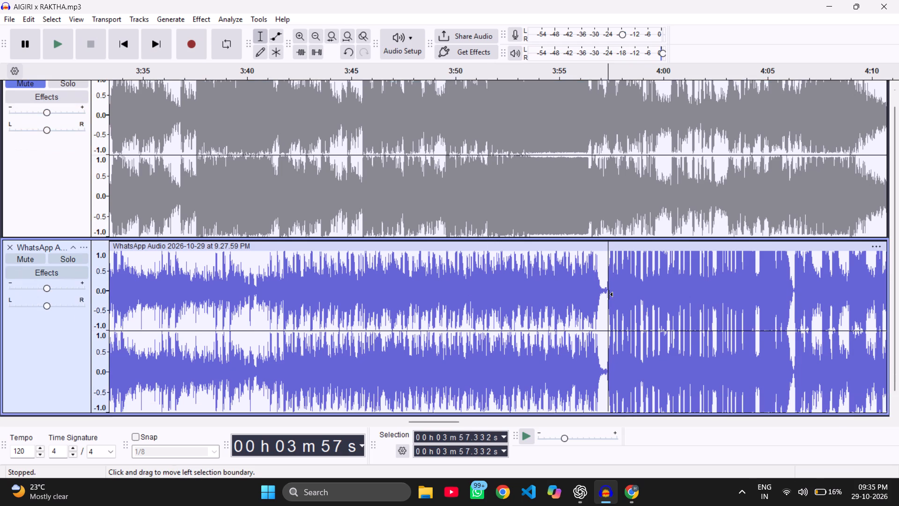
{"action": "scroll", "coordinate": [608, 295], "scroll_direction": "up", "scroll_amount": 10, "text": "ctrl"}
{"action": "scroll", "coordinate": [608, 295], "scroll_direction": "right", "scroll_amount": 3}
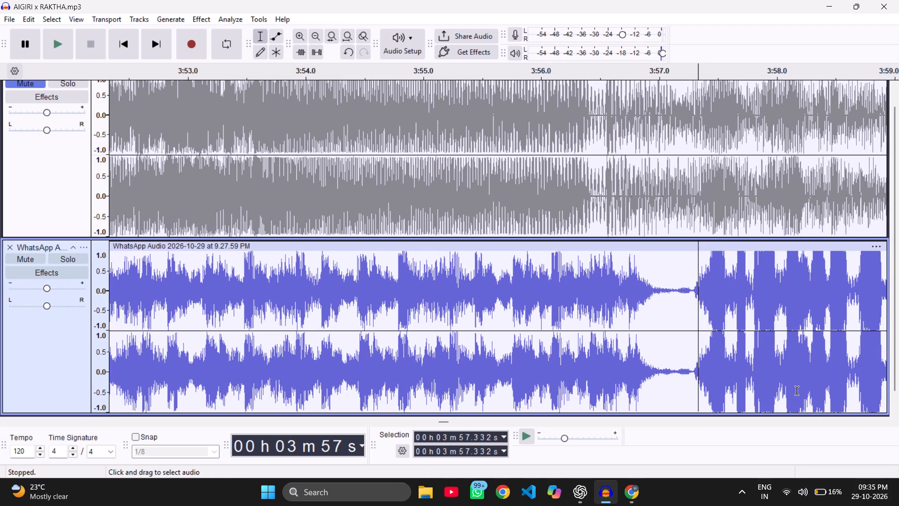
{"action": "scroll", "coordinate": [799, 391], "scroll_direction": "up", "scroll_amount": 7, "text": "ctrl"}
{"action": "scroll", "coordinate": [799, 391], "scroll_direction": "right", "scroll_amount": 2}
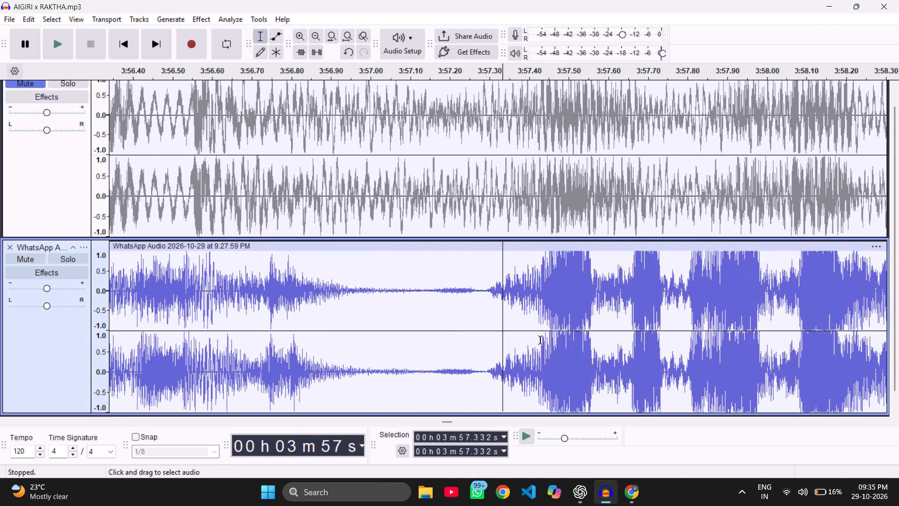
{"action": "left_click", "coordinate": [479, 275]}
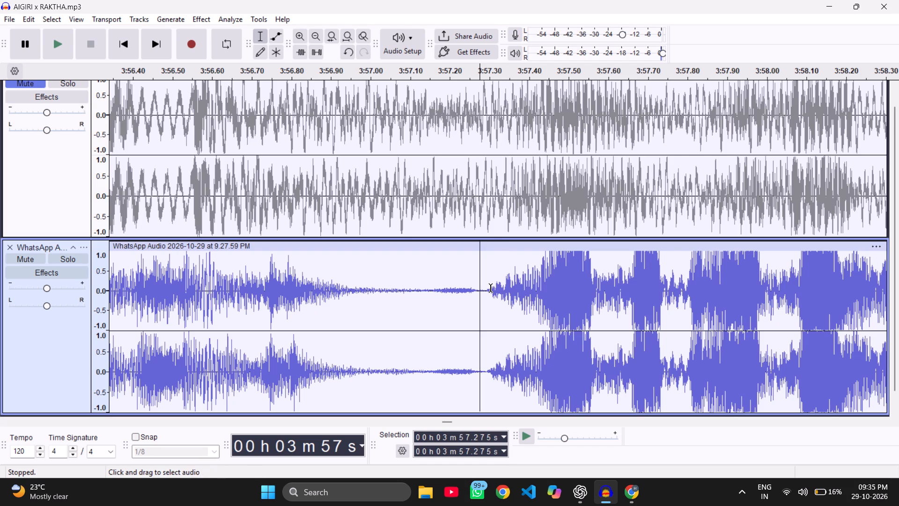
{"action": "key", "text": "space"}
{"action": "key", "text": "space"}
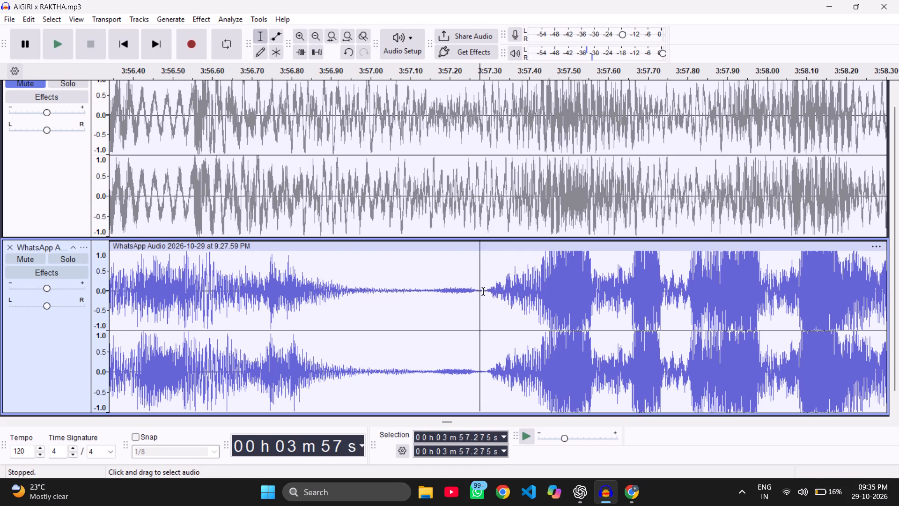
{"action": "left_click", "coordinate": [486, 288]}
{"action": "scroll", "coordinate": [487, 288], "scroll_direction": "up", "scroll_amount": 7}
{"action": "scroll", "coordinate": [487, 288], "scroll_direction": "right", "scroll_amount": 1}
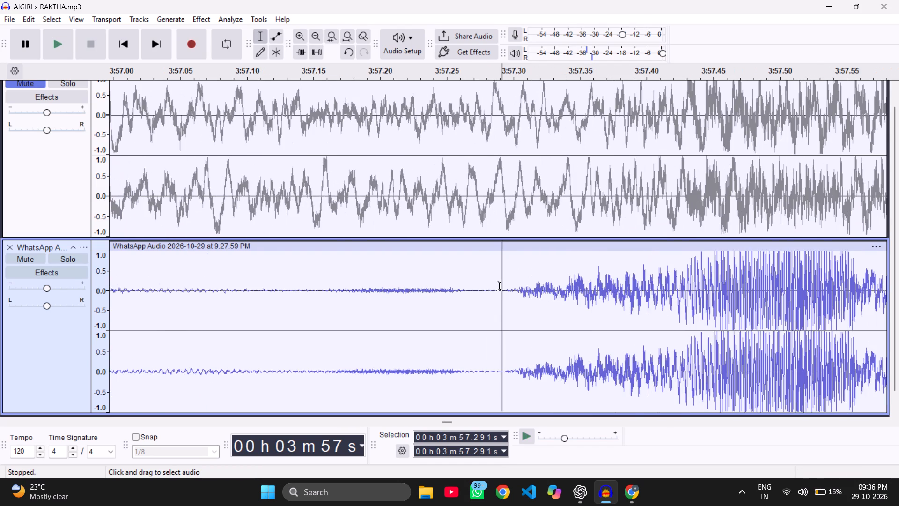
{"action": "right_click", "coordinate": [500, 286]}
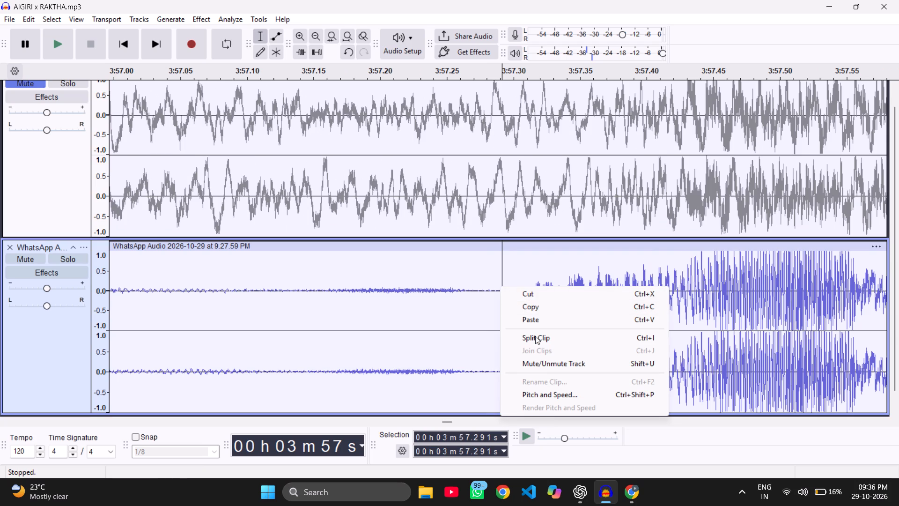
{"action": "left_click", "coordinate": [535, 338]}
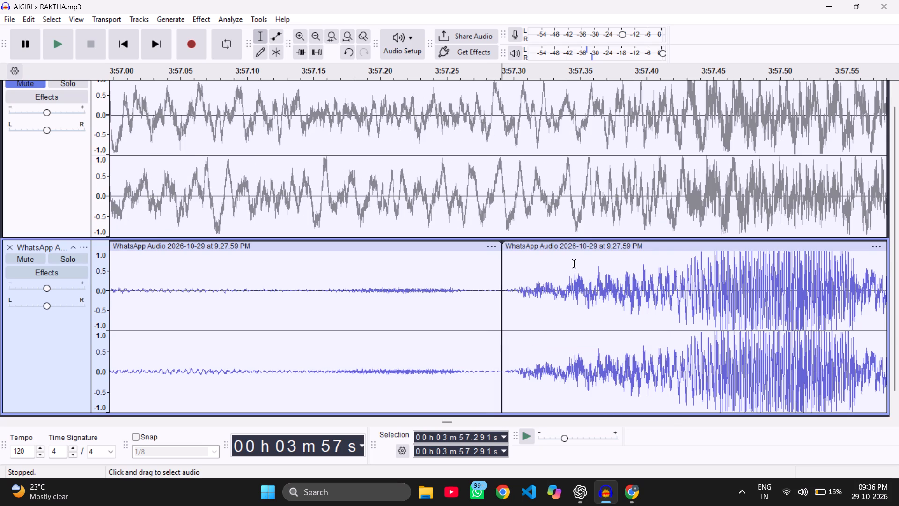
Delete the part of the WhatsApp Audio clip that follows the split.
{"action": "right_click", "coordinate": [582, 246]}
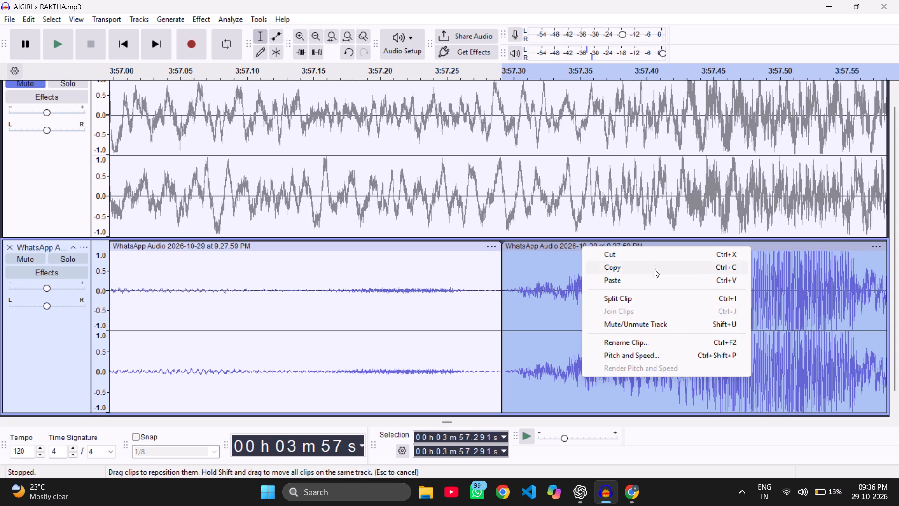
{"action": "left_click", "coordinate": [650, 251]}
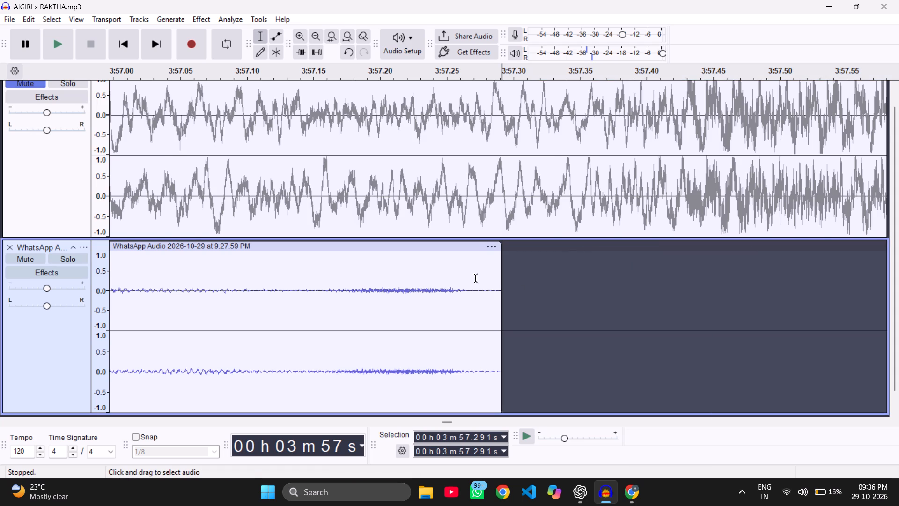
Move the remaining WhatsApp Audio clip earlier so it starts where the first AIGIRI x RAKTHA clip ends, at about 0:59.
{"action": "scroll", "coordinate": [476, 278], "scroll_direction": "down", "scroll_amount": 20, "text": "ctrl"}
{"action": "scroll", "coordinate": [476, 278], "scroll_direction": "down", "scroll_amount": 4, "text": "ctrl"}
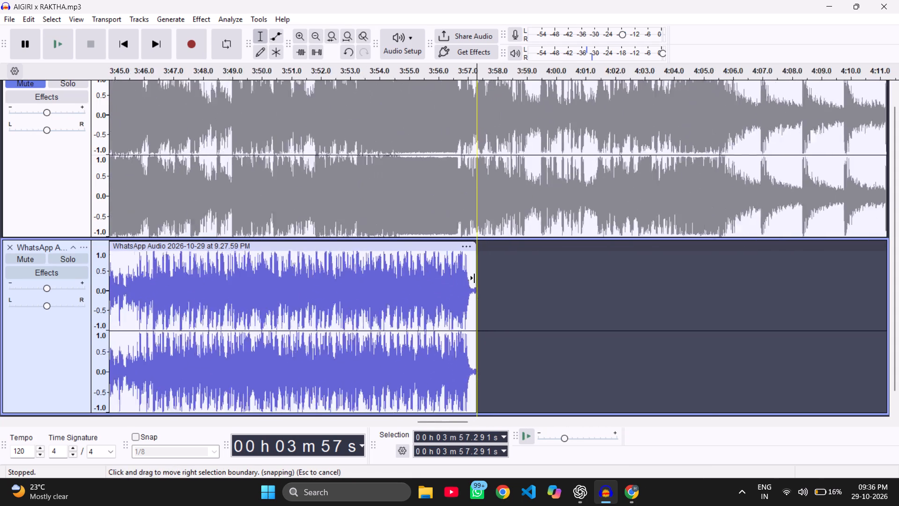
{"action": "scroll", "coordinate": [476, 278], "scroll_direction": "down", "scroll_amount": 11, "text": "ctrl"}
{"action": "scroll", "coordinate": [476, 278], "scroll_direction": "up", "scroll_amount": 2, "text": "ctrl"}
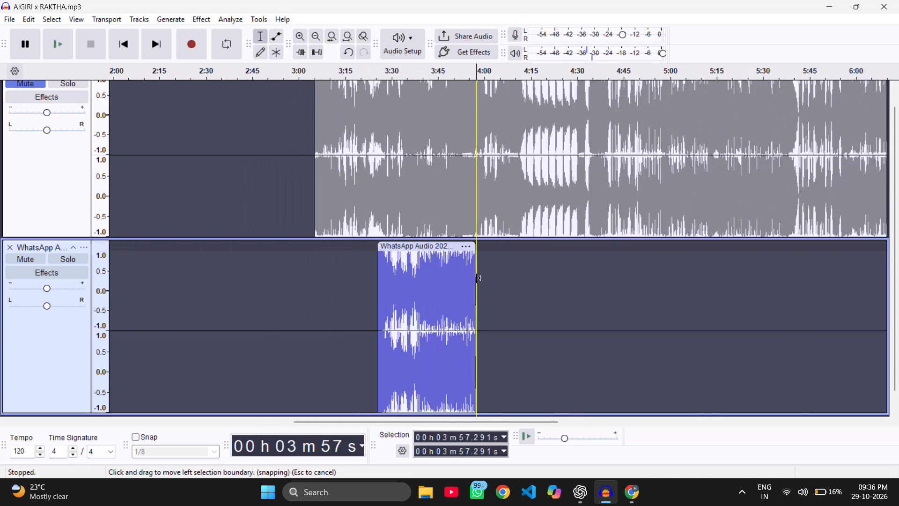
{"action": "scroll", "coordinate": [476, 278], "scroll_direction": "up", "scroll_amount": 1, "text": "ctrl"}
{"action": "left_click_drag", "start_coordinate": [392, 248], "coordinate": [136, 259]}
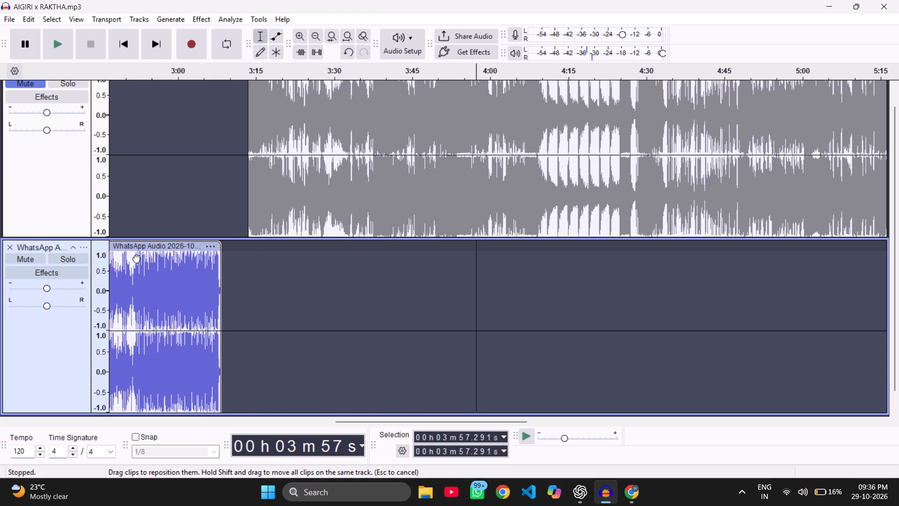
{"action": "left_click_drag", "start_coordinate": [136, 259], "coordinate": [153, 256]}
{"action": "scroll", "coordinate": [153, 256], "scroll_direction": "right", "scroll_amount": 3}
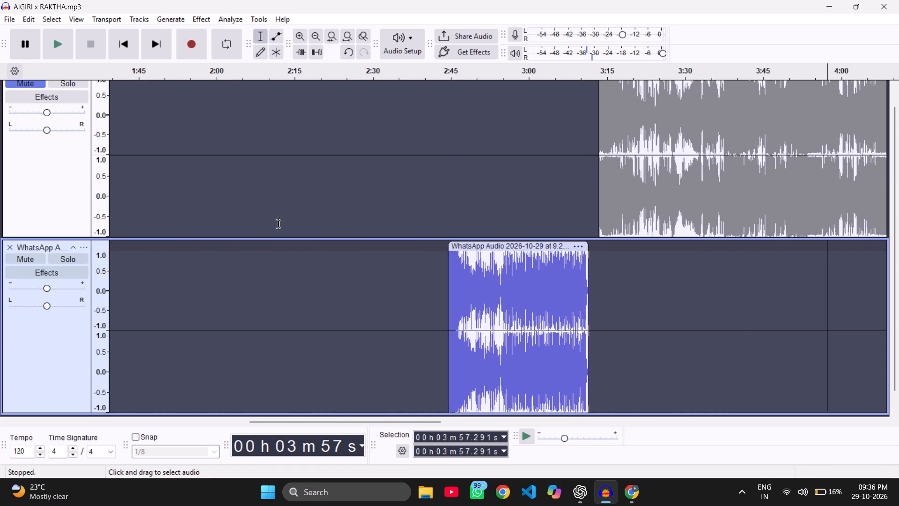
{"action": "scroll", "coordinate": [526, 238], "scroll_direction": "down", "scroll_amount": 5, "text": "ctrl"}
{"action": "left_click_drag", "start_coordinate": [507, 245], "coordinate": [415, 278]}
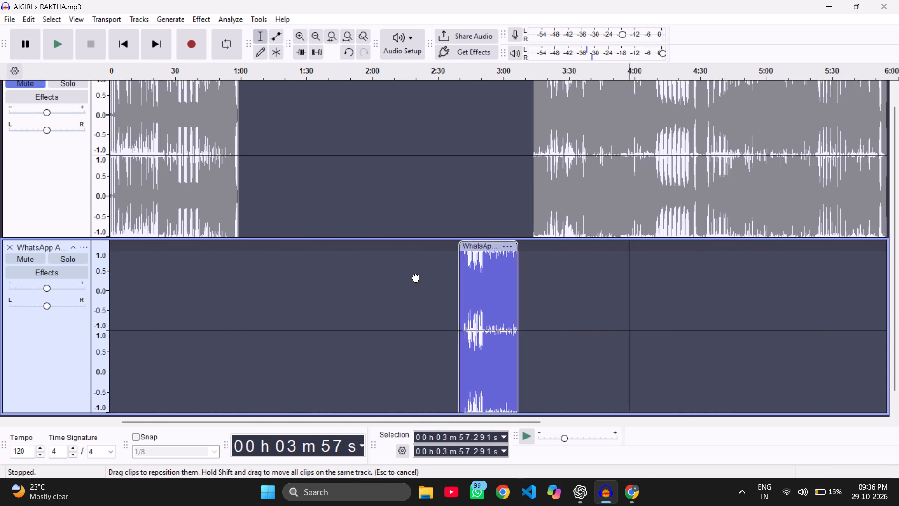
{"action": "left_click_drag", "start_coordinate": [415, 278], "coordinate": [275, 322]}
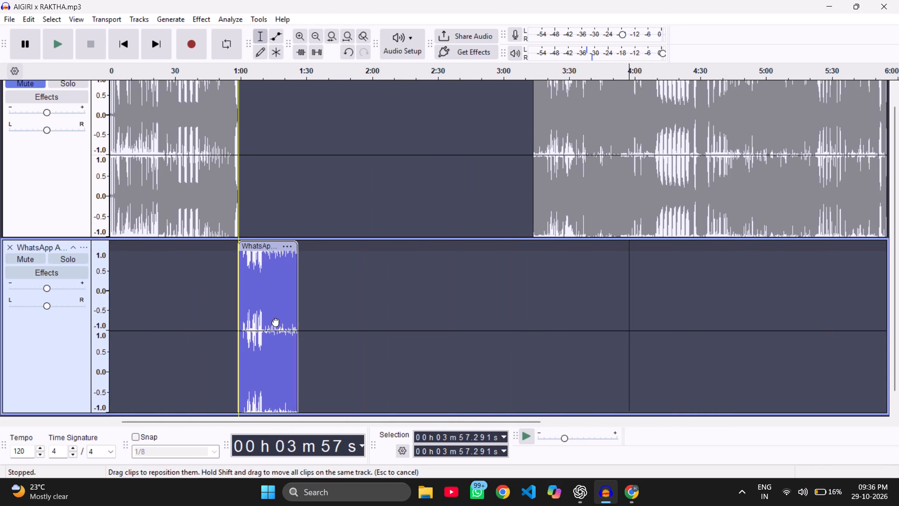
{"action": "left_click_drag", "start_coordinate": [275, 322], "coordinate": [276, 322]}
Unmute the AIGIRI x RAKTHA track.
{"action": "left_click", "coordinate": [39, 83]}
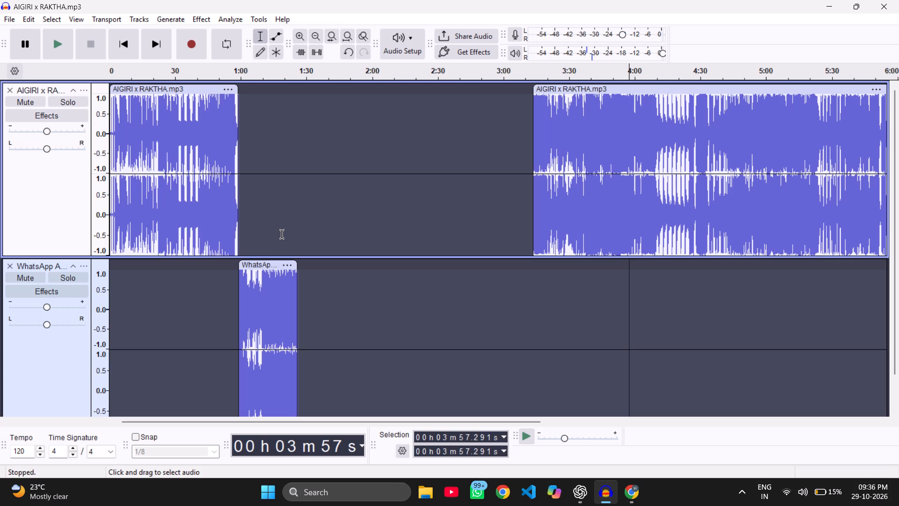
Move the WhatsApp Audio clip to start at about 0:55.9, overlapping the end of the first AIGIRI x RAKTHA clip.
{"action": "scroll", "coordinate": [263, 226], "scroll_direction": "up", "scroll_amount": 7, "text": "ctrl"}
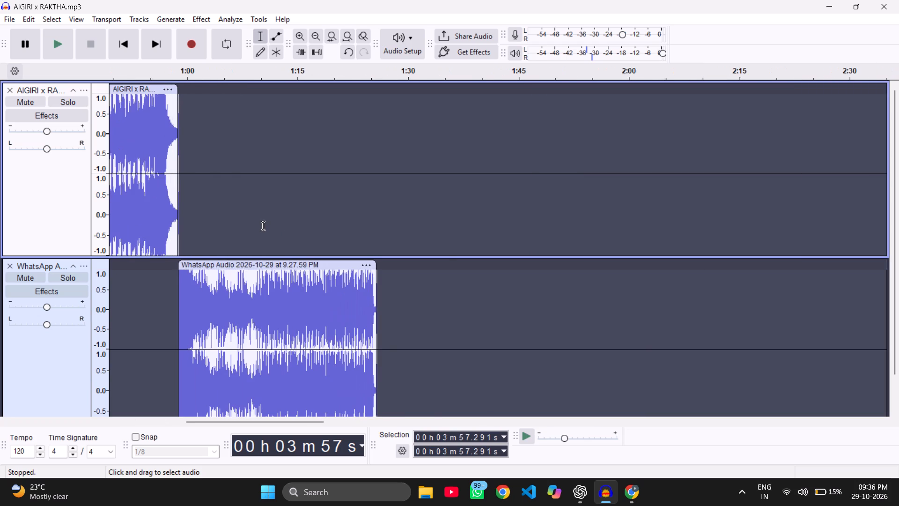
{"action": "scroll", "coordinate": [263, 226], "scroll_direction": "up", "scroll_amount": 3, "text": "ctrl"}
{"action": "scroll", "coordinate": [214, 201], "scroll_direction": "right", "scroll_amount": 6}
{"action": "scroll", "coordinate": [214, 201], "scroll_direction": "left", "scroll_amount": 1}
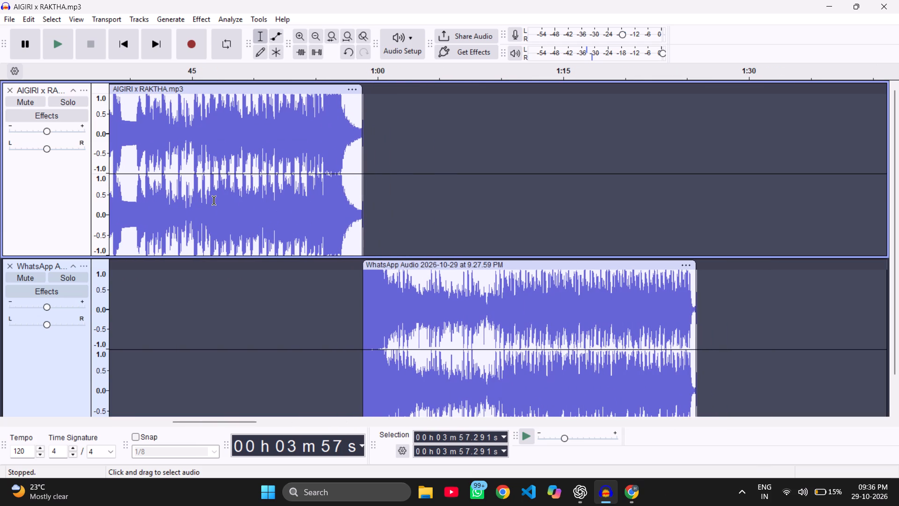
{"action": "scroll", "coordinate": [214, 201], "scroll_direction": "up", "scroll_amount": 1, "text": "ctrl"}
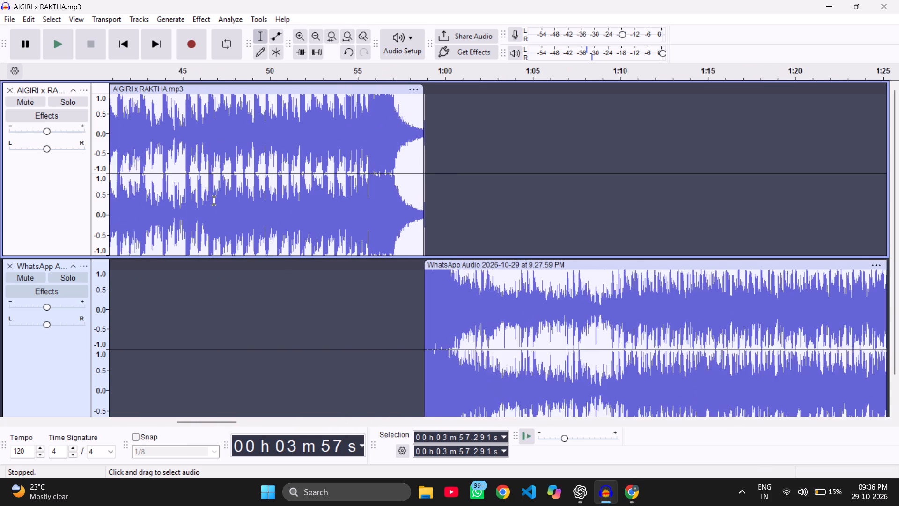
{"action": "scroll", "coordinate": [214, 201], "scroll_direction": "up", "scroll_amount": 2, "text": "ctrl"}
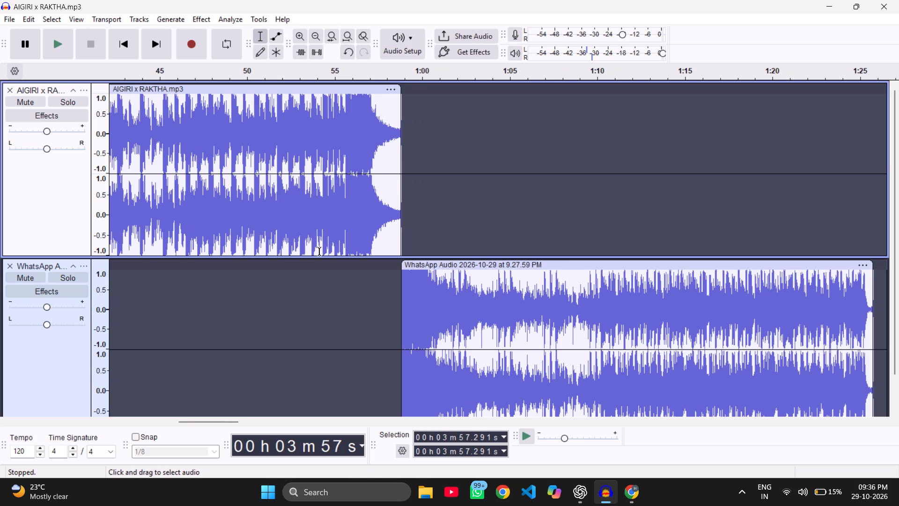
{"action": "left_click_drag", "start_coordinate": [448, 260], "coordinate": [397, 255]}
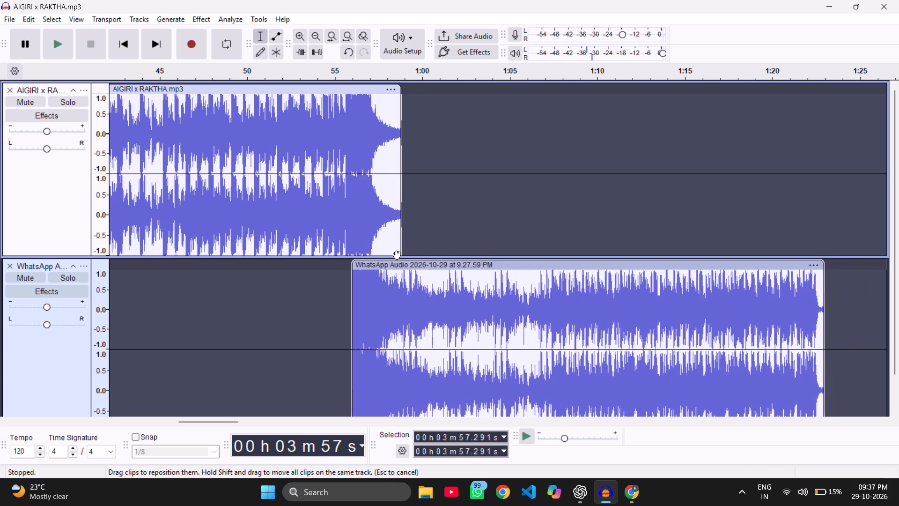
{"action": "left_click_drag", "start_coordinate": [397, 255], "coordinate": [397, 254]}
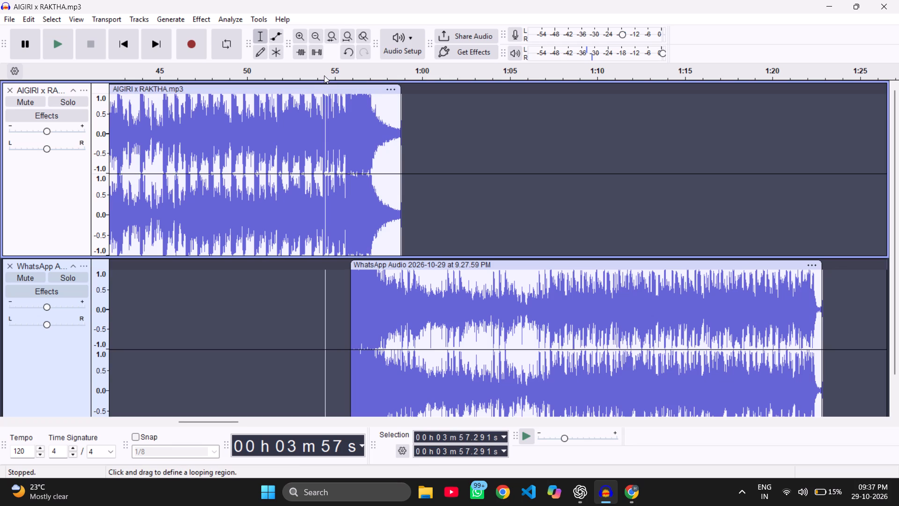
Listen to both tracks from about 0:54.4 through the overlap to about 1:00.
{"action": "left_click", "coordinate": [324, 75]}
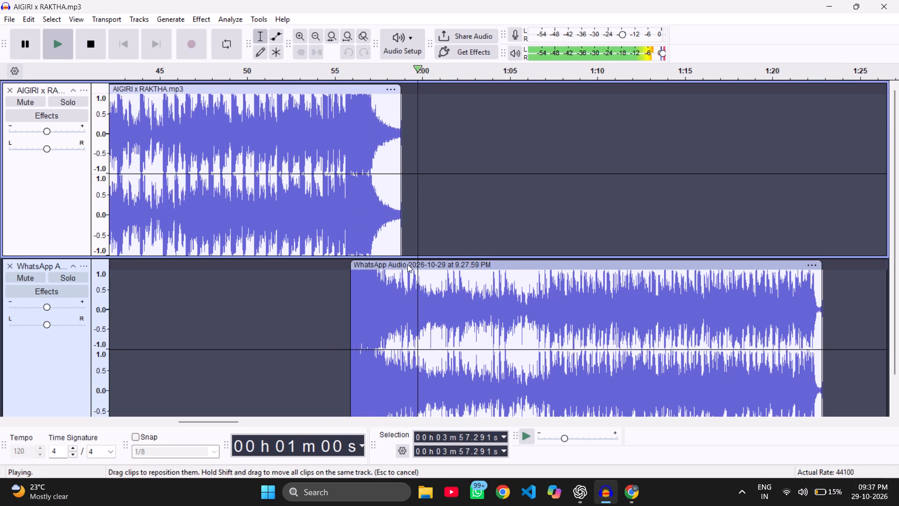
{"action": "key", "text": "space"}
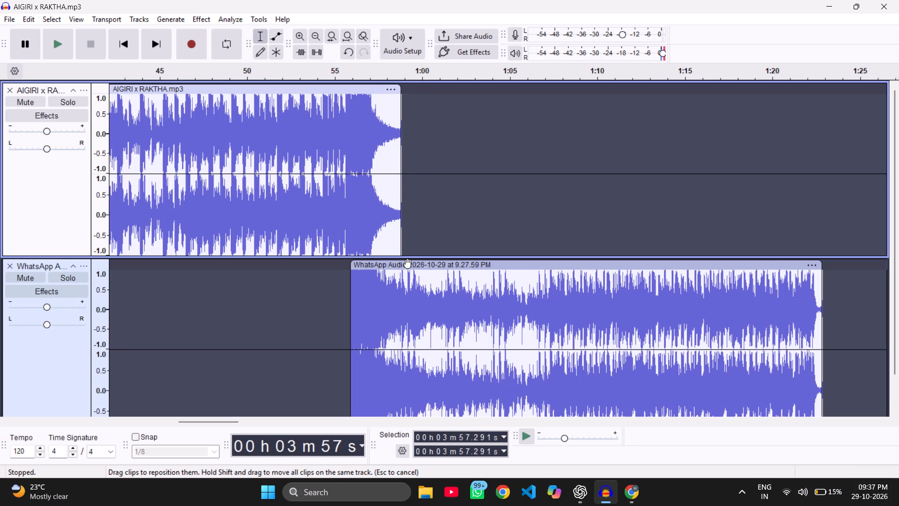
Shift the WhatsApp Audio clip slightly so it starts at about 0:56.7.
{"action": "scroll", "coordinate": [407, 264], "scroll_direction": "up", "scroll_amount": 6, "text": "ctrl"}
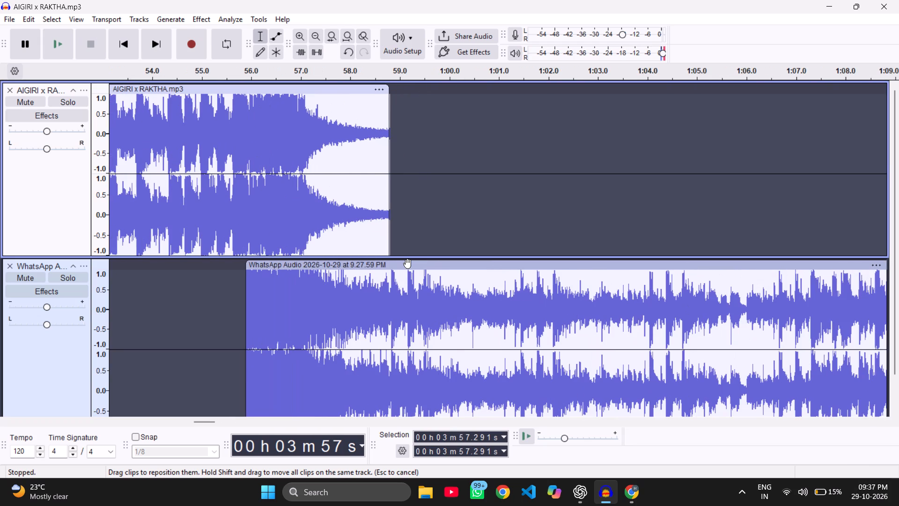
{"action": "left_click_drag", "start_coordinate": [394, 268], "coordinate": [443, 280]}
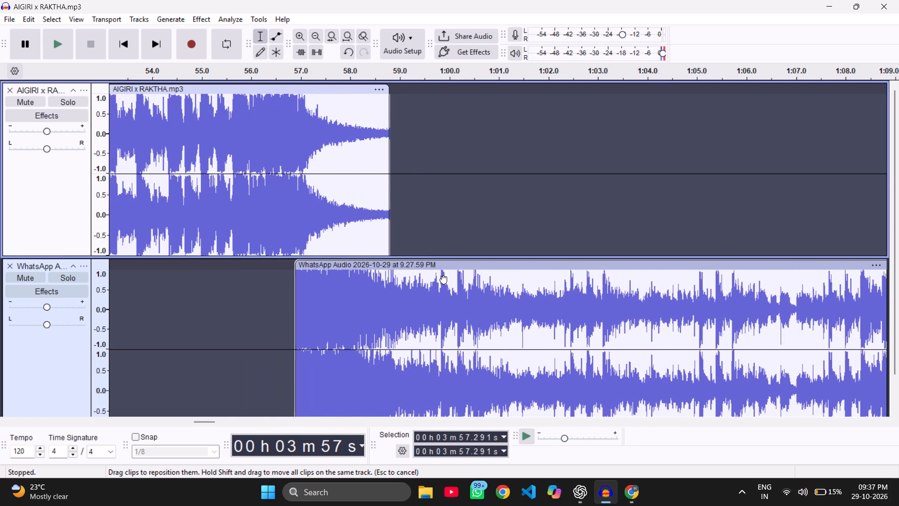
{"action": "left_click_drag", "start_coordinate": [443, 280], "coordinate": [433, 275]}
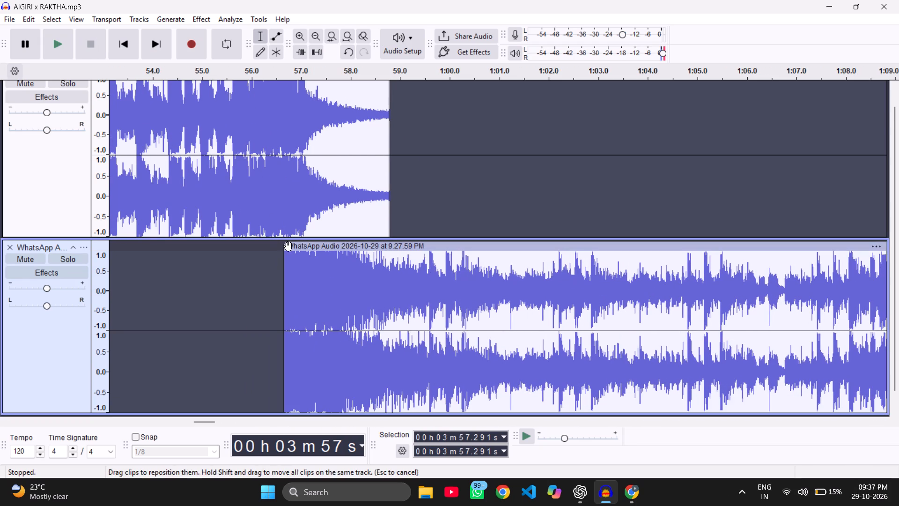
Trim the beginning of the WhatsApp Audio clip to about 0:57.2, where the AIGIRI x RAKTHA clip starts fading.
{"action": "left_click_drag", "start_coordinate": [284, 248], "coordinate": [309, 257]}
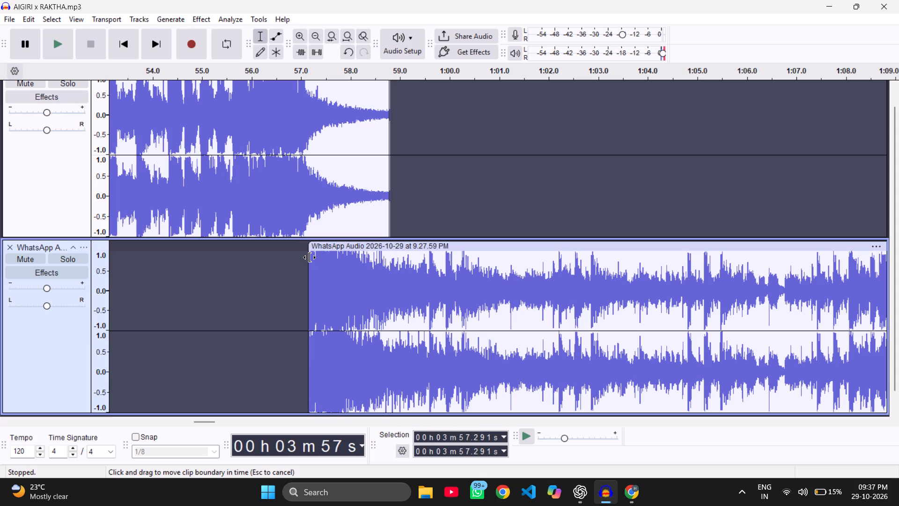
Listen to both tracks from about 0:56.4 through the transition into the WhatsApp Audio clip.
{"action": "left_click", "coordinate": [270, 71]}
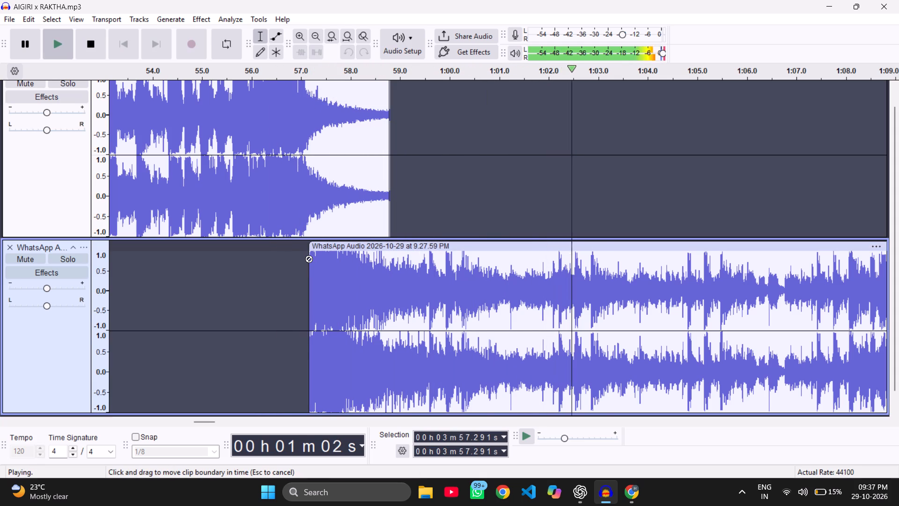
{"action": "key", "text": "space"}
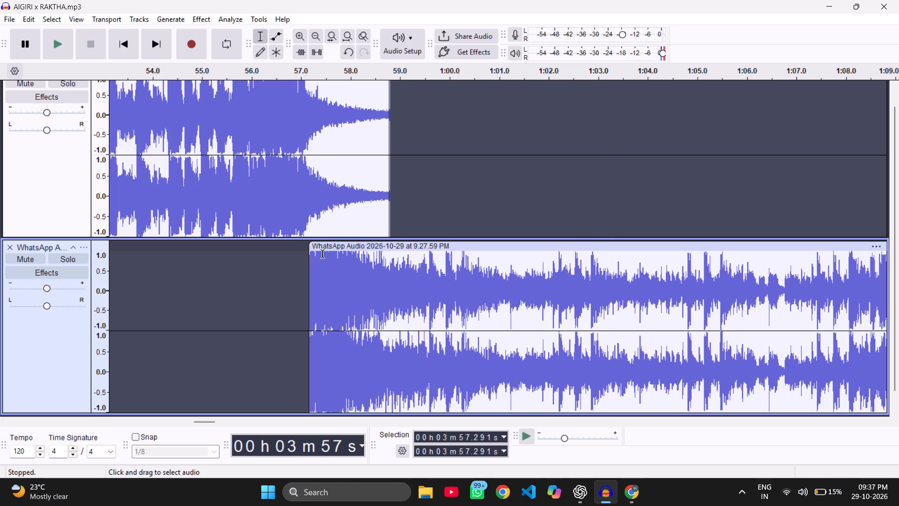
Listen to both tracks from about 0:56.7 through the transition into the WhatsApp Audio clip.
{"action": "left_click_drag", "start_coordinate": [155, 267], "coordinate": [115, 273]}
{"action": "left_click", "coordinate": [397, 278]}
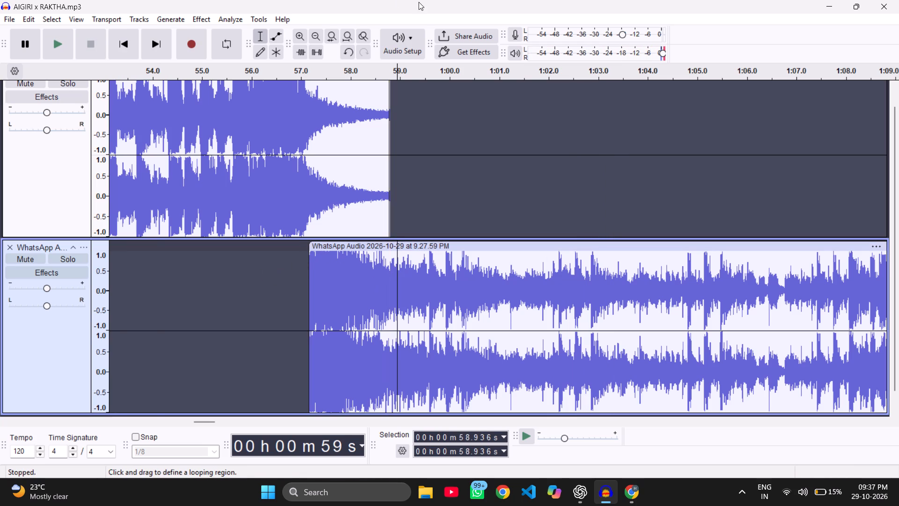
{"action": "left_click", "coordinate": [346, 74]}
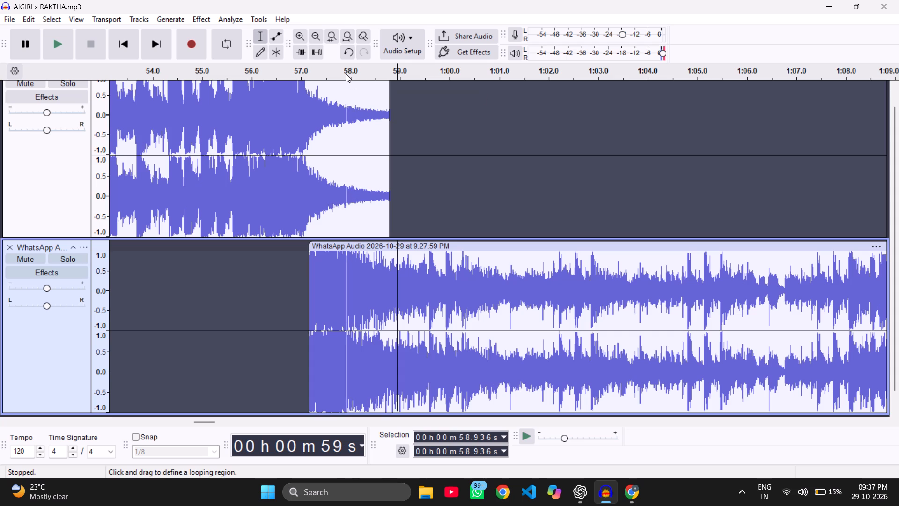
{"action": "left_click", "coordinate": [286, 70]}
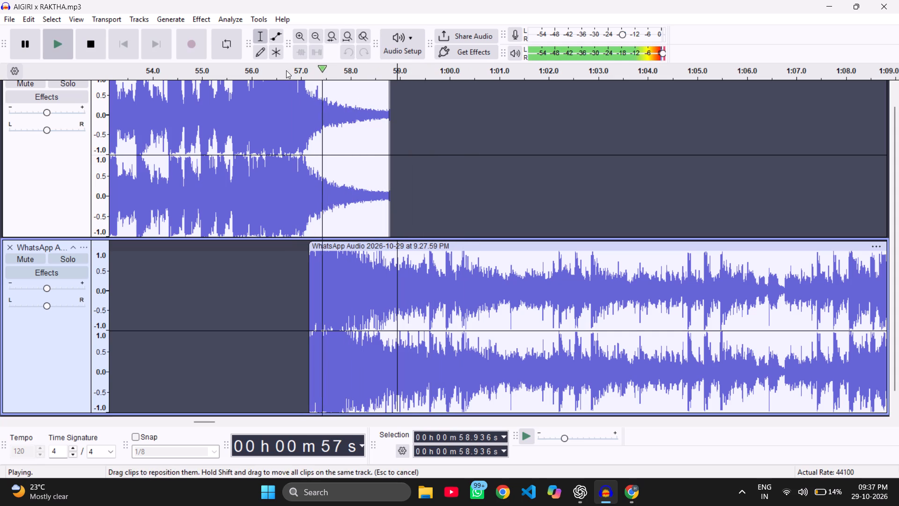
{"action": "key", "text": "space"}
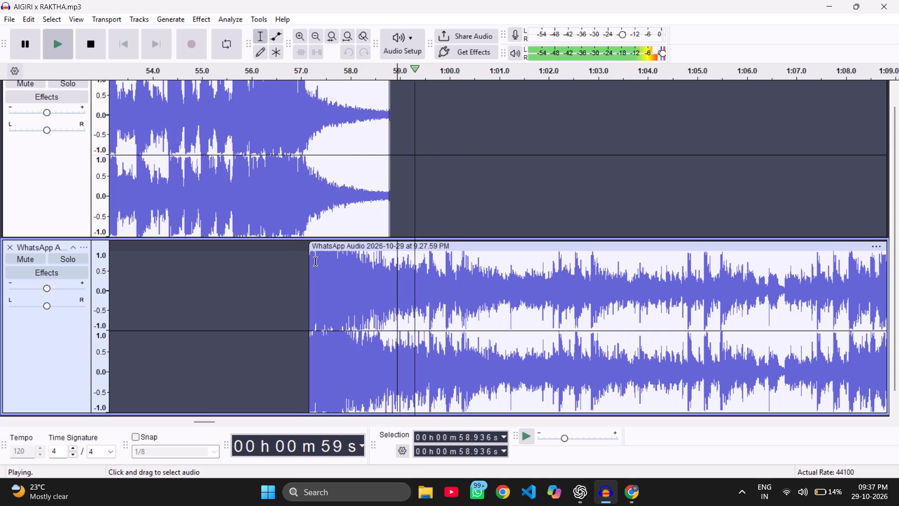
Trim the beginning of the WhatsApp Audio clip further to about 0:57.8, within the AIGIRI x RAKTHA fade.
{"action": "left_click_drag", "start_coordinate": [308, 257], "coordinate": [338, 265]}
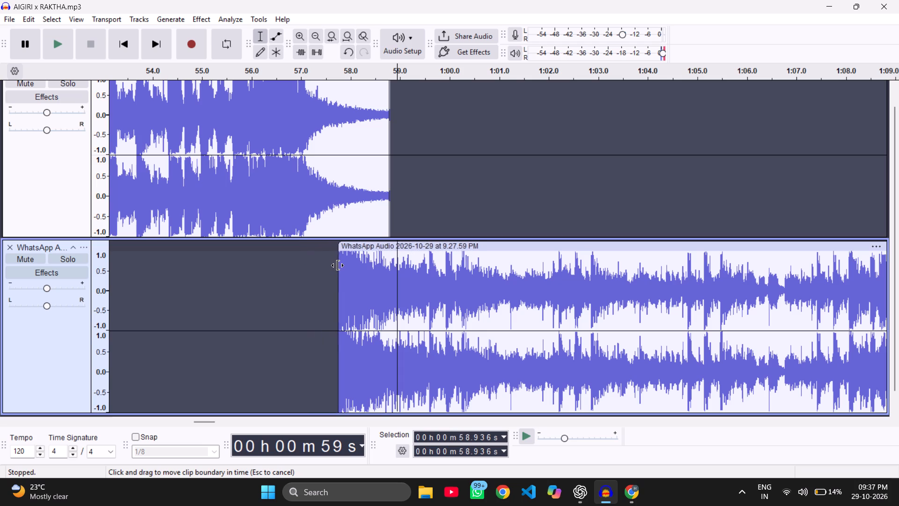
{"action": "left_click_drag", "start_coordinate": [338, 265], "coordinate": [338, 266]}
Listen to both tracks from about 0:57.0 through the newly trimmed start of the WhatsApp Audio clip.
{"action": "left_click", "coordinate": [300, 66]}
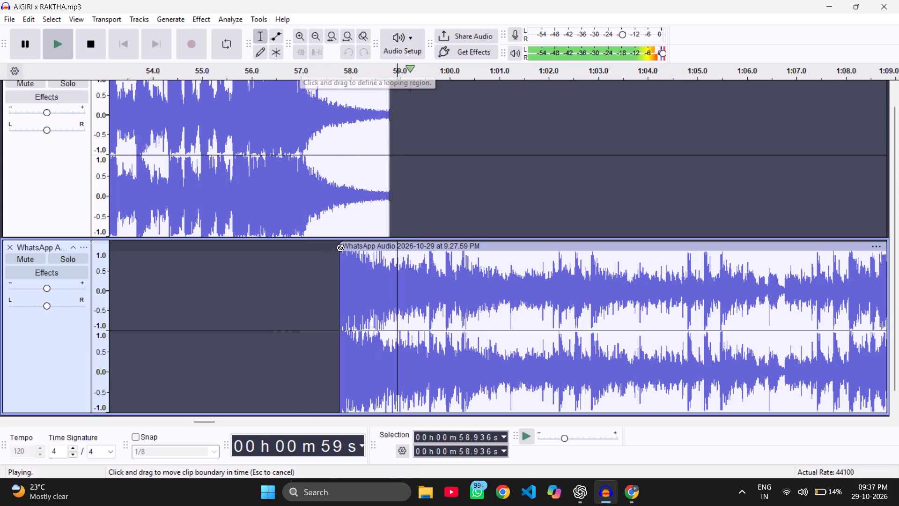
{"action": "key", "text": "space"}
Open the WhatsApp Audio track's realtime effects and place the cursor in its clip at about 0:58.5.
{"action": "left_click", "coordinate": [62, 267]}
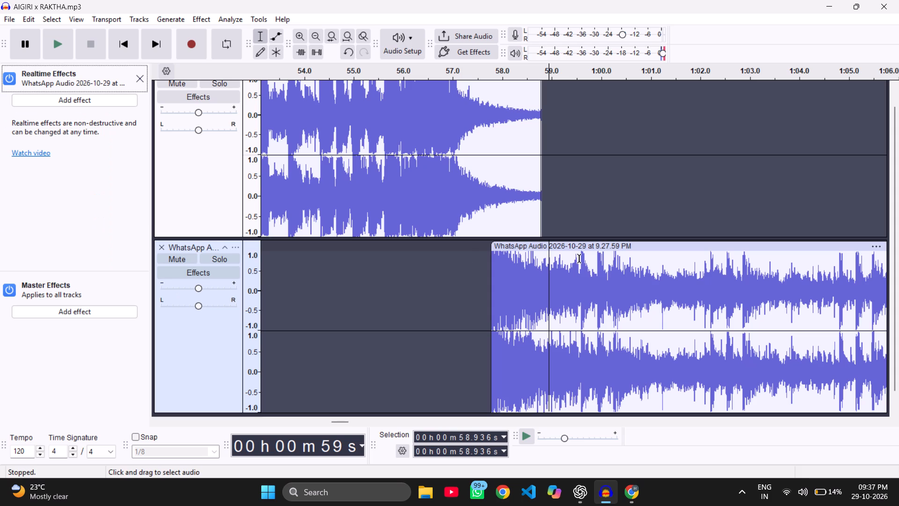
{"action": "left_click", "coordinate": [554, 262]}
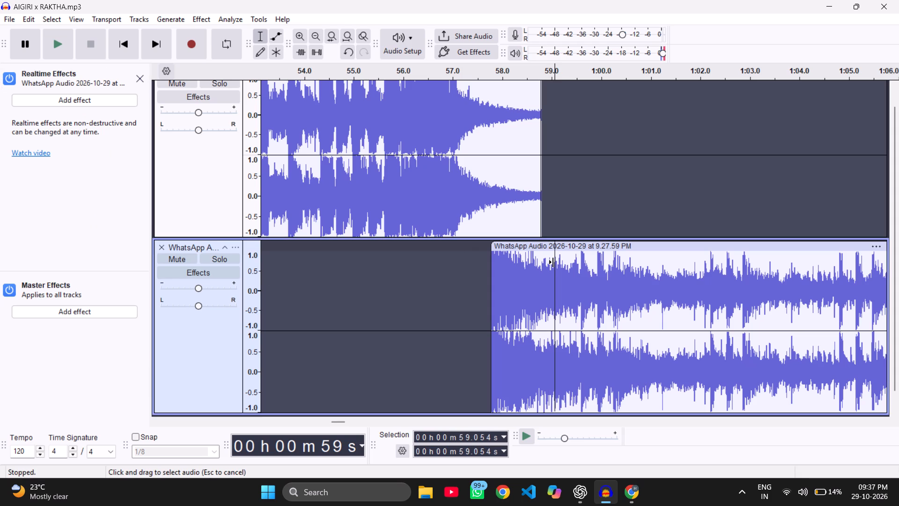
{"action": "left_click", "coordinate": [527, 263]}
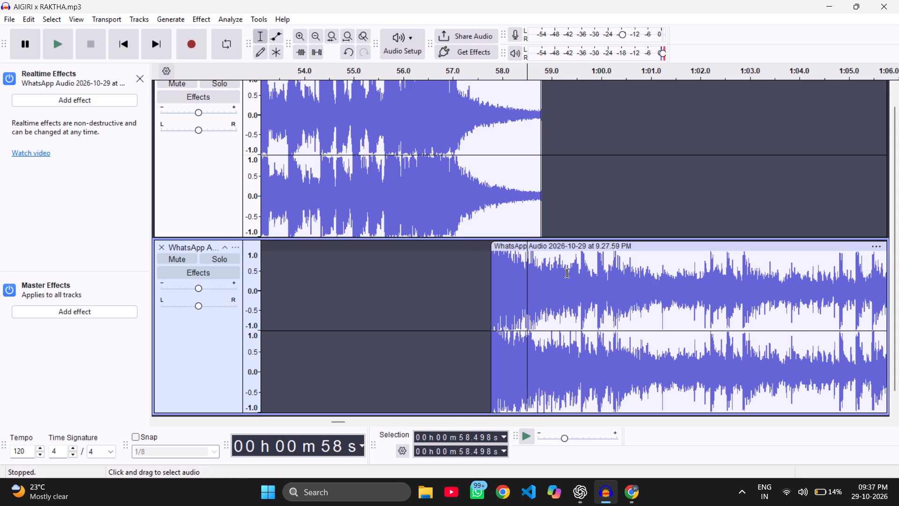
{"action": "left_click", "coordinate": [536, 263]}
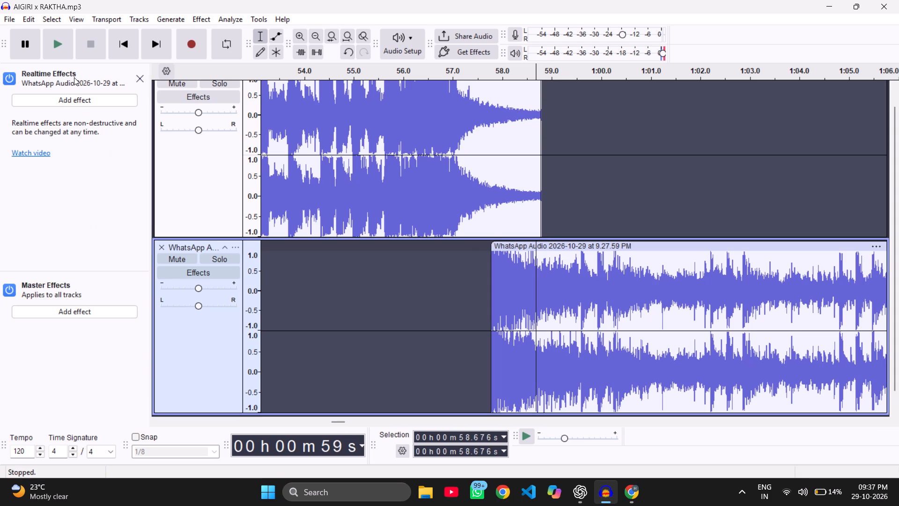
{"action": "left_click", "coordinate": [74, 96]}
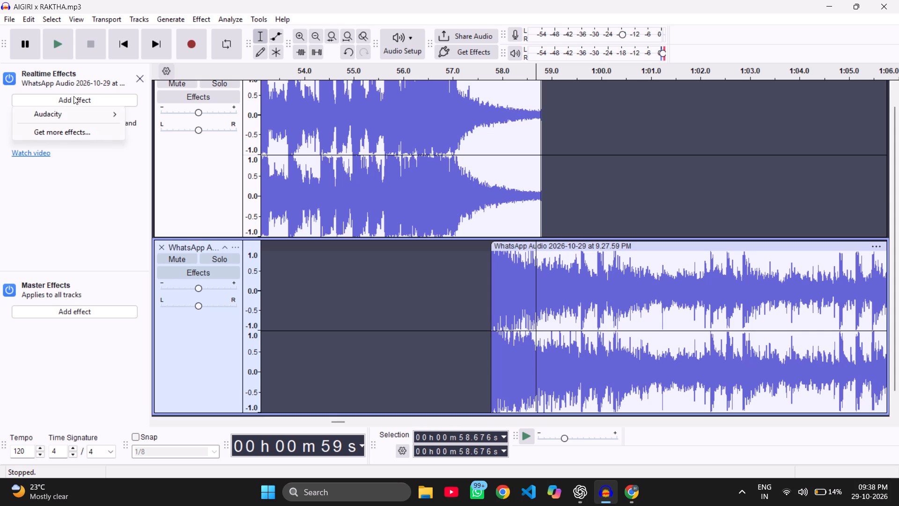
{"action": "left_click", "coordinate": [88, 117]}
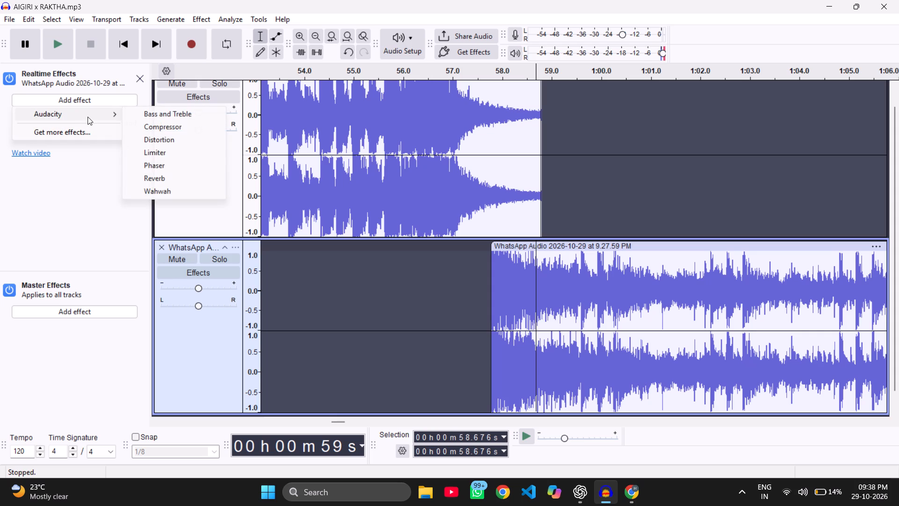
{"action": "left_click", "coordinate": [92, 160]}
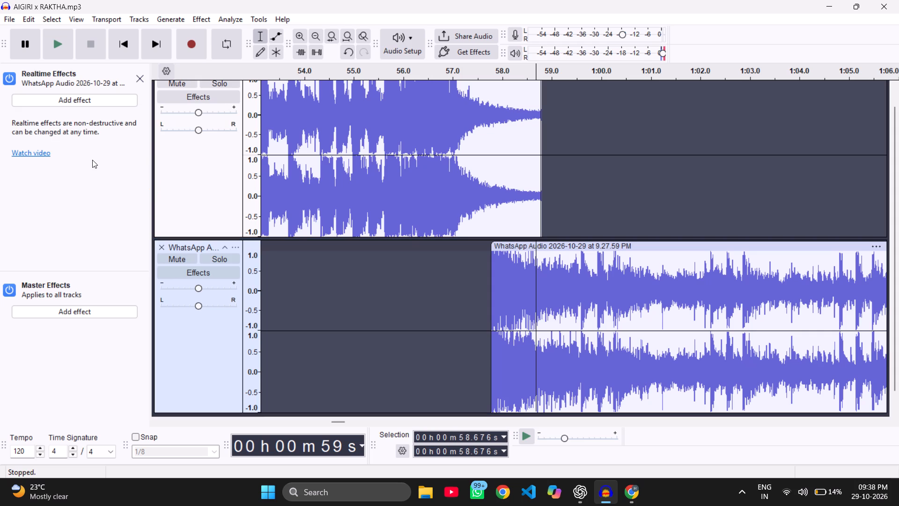
Listen from about 0:58 to the overlap between the end of the first AIGIRI x RAKTHA clip and the WhatsApp Audio clip.
{"action": "left_click", "coordinate": [451, 67]}
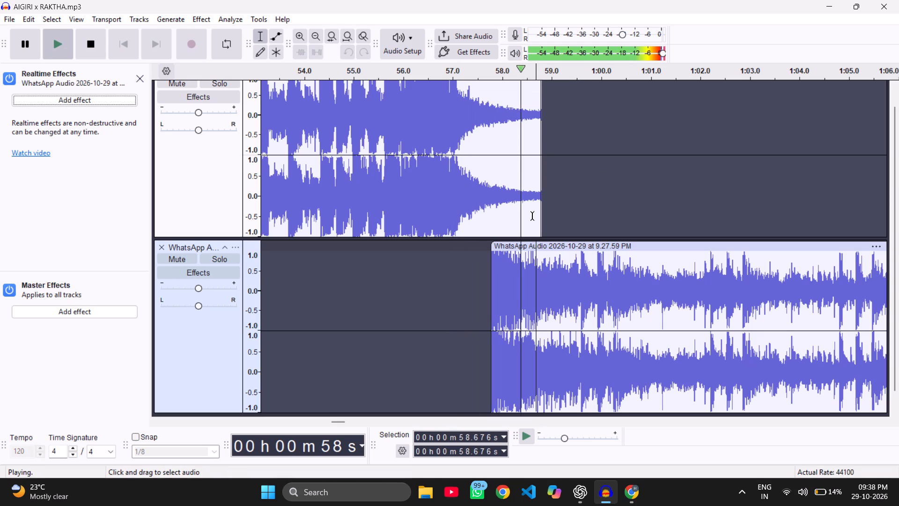
{"action": "key", "text": "space"}
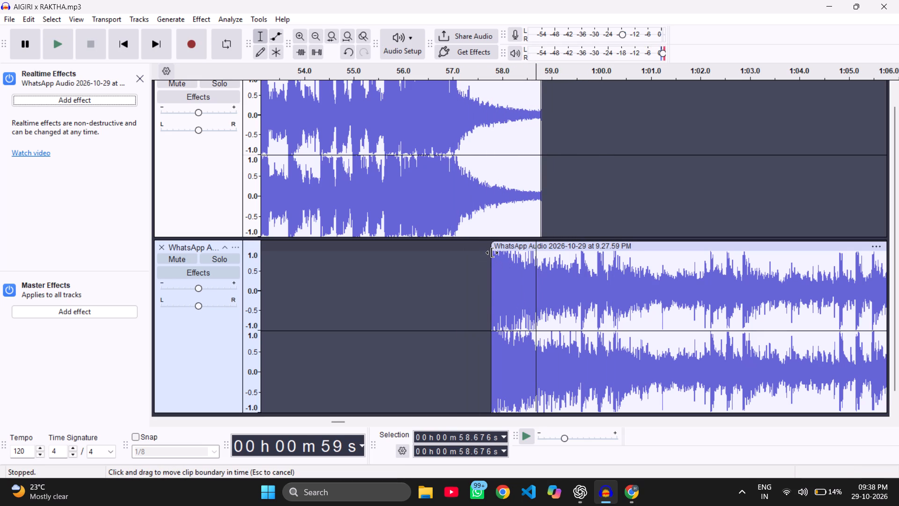
Trim the WhatsApp Audio clip's beginning and shift the clip to start at the first AIGIRI x RAKTHA clip's end, about 0:58.8, auditioning the join.
{"action": "left_click_drag", "start_coordinate": [492, 253], "coordinate": [517, 276]}
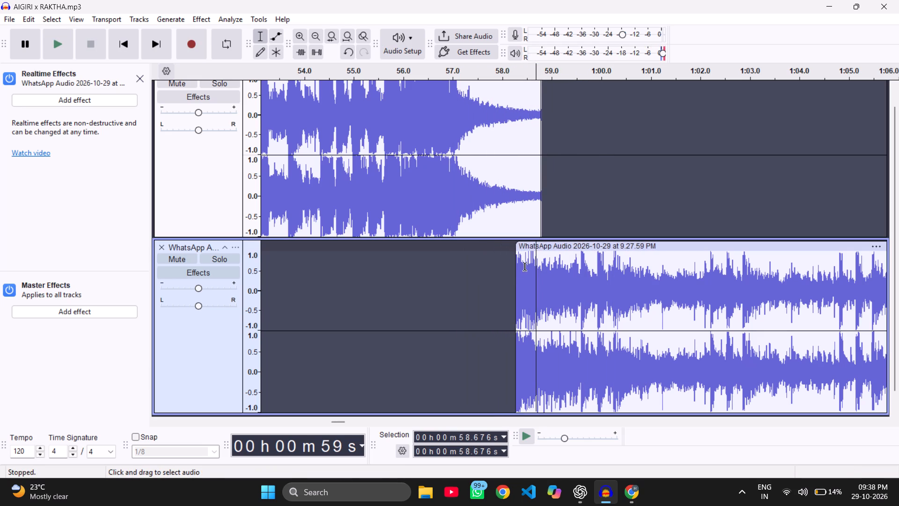
{"action": "left_click_drag", "start_coordinate": [534, 249], "coordinate": [558, 247]}
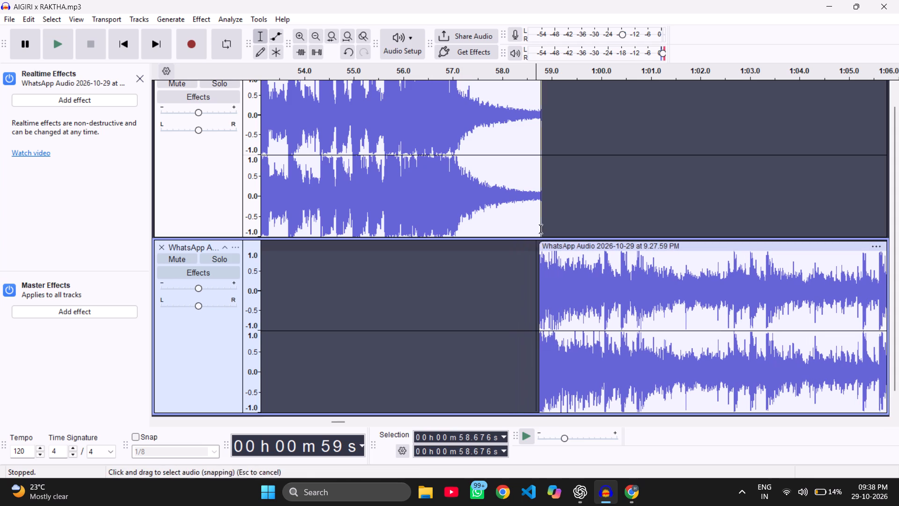
{"action": "left_click", "coordinate": [478, 72]}
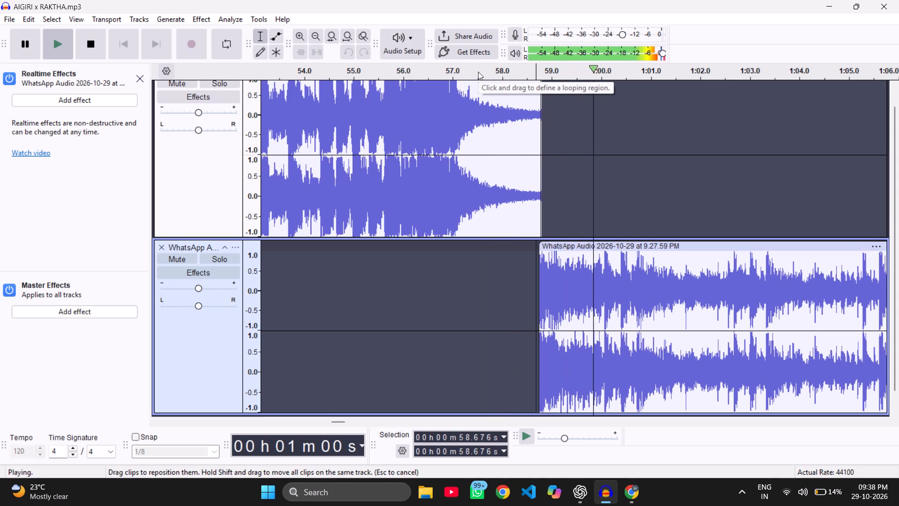
{"action": "key", "text": "space"}
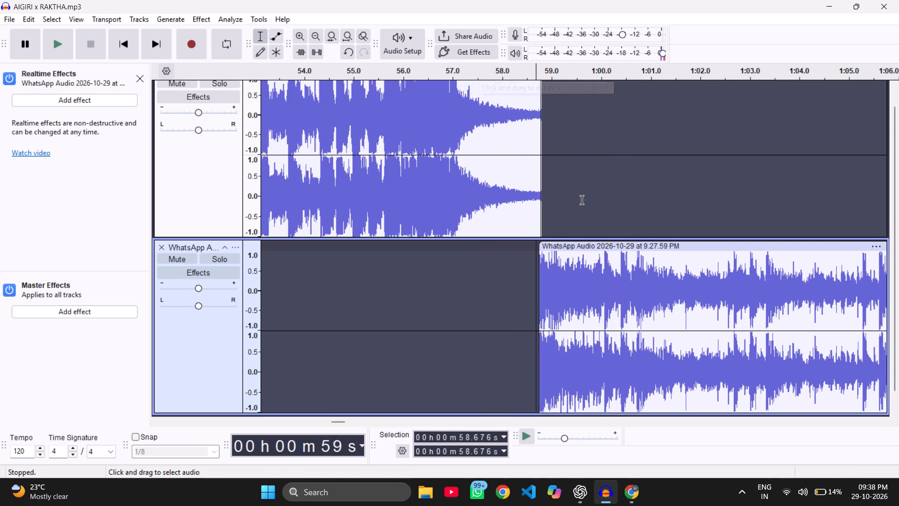
{"action": "left_click", "coordinate": [540, 262]}
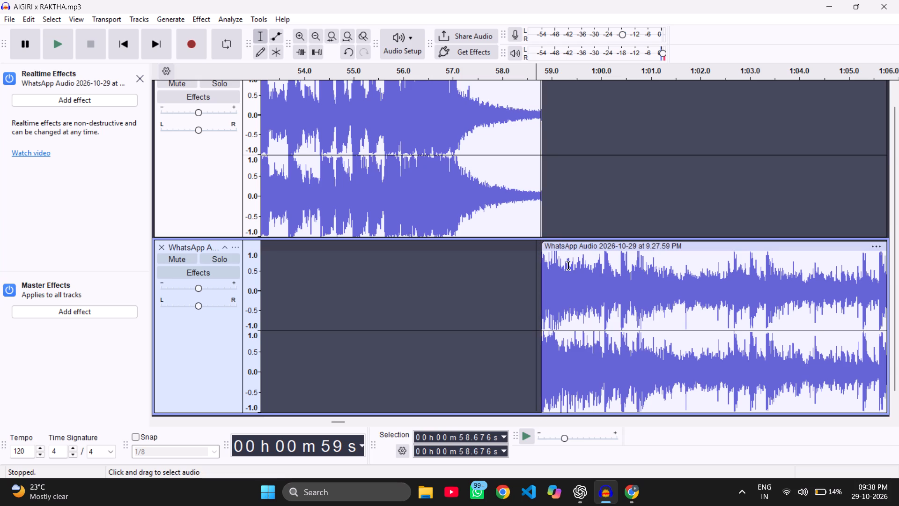
{"action": "left_click", "coordinate": [592, 251]}
{"action": "key", "text": "space"}
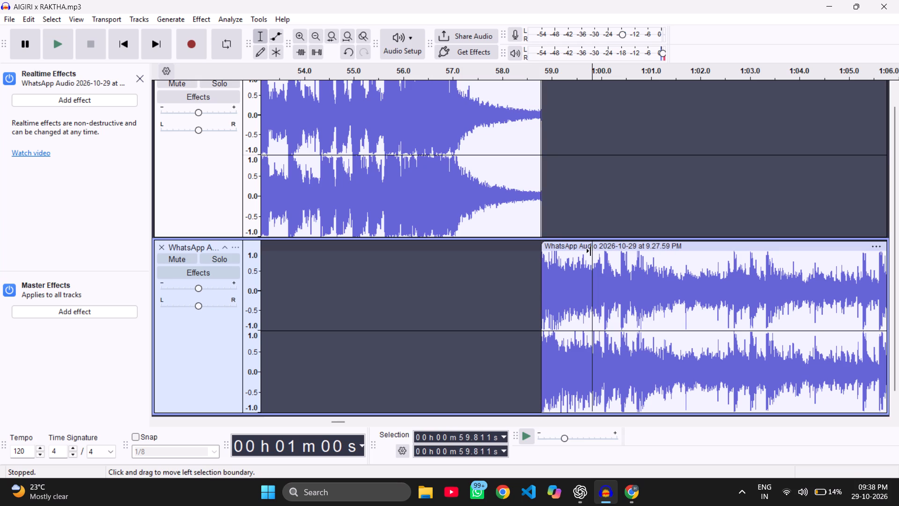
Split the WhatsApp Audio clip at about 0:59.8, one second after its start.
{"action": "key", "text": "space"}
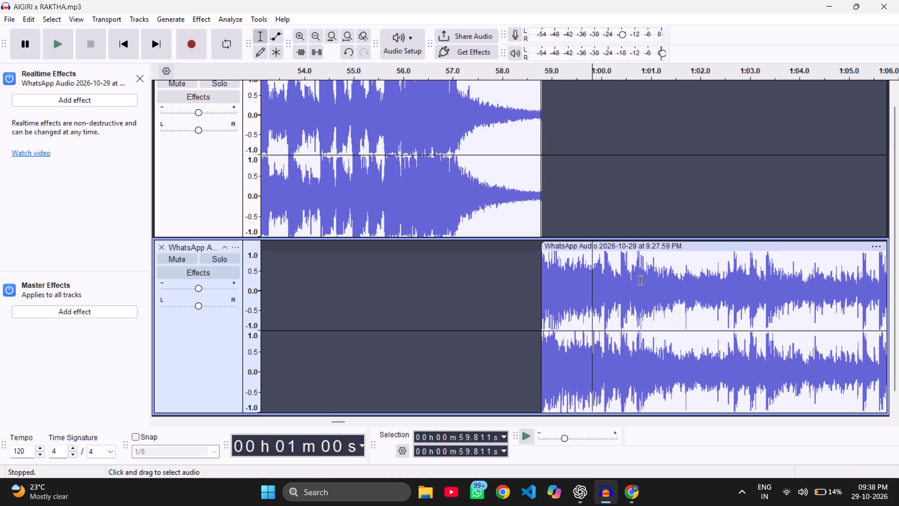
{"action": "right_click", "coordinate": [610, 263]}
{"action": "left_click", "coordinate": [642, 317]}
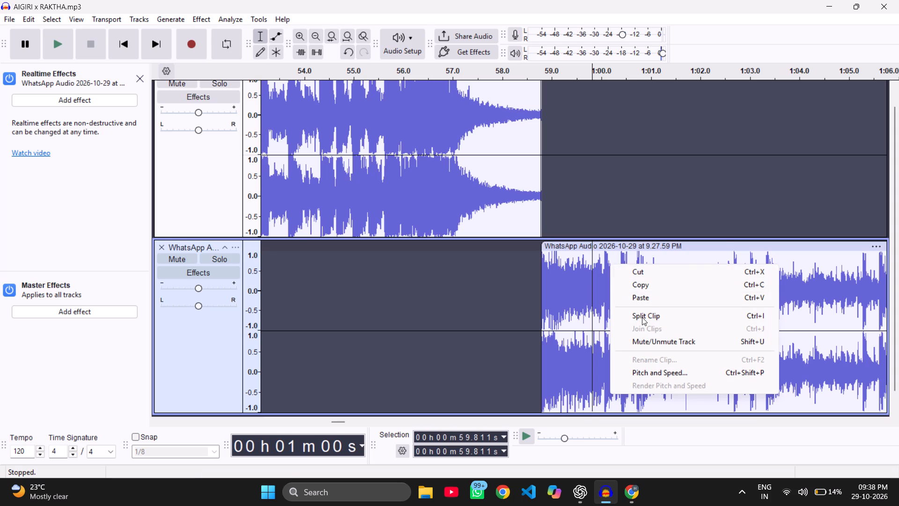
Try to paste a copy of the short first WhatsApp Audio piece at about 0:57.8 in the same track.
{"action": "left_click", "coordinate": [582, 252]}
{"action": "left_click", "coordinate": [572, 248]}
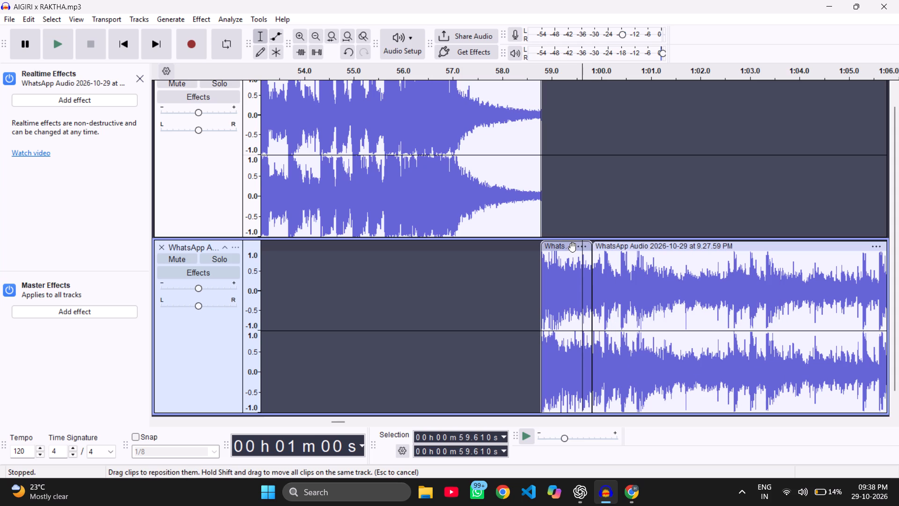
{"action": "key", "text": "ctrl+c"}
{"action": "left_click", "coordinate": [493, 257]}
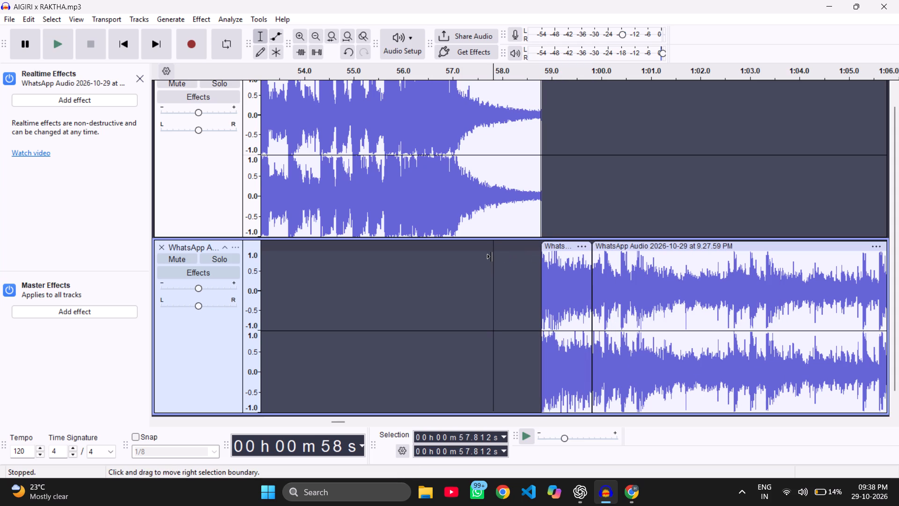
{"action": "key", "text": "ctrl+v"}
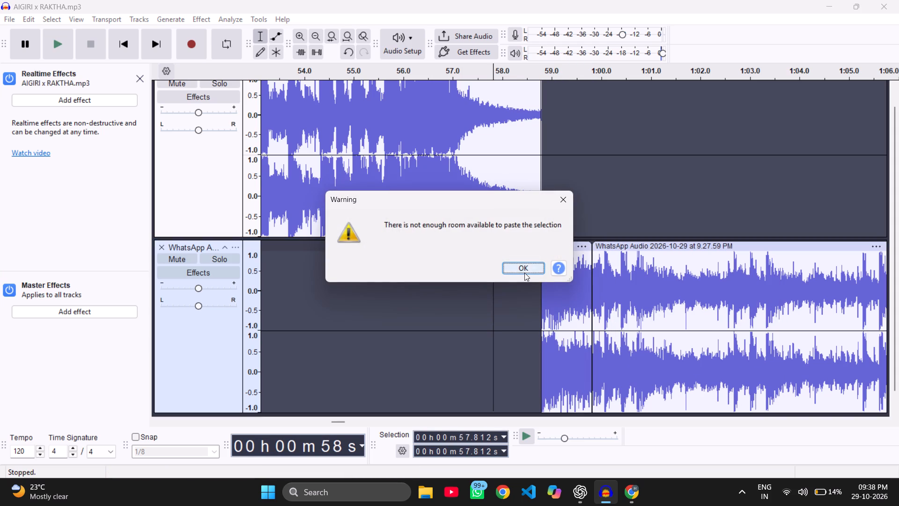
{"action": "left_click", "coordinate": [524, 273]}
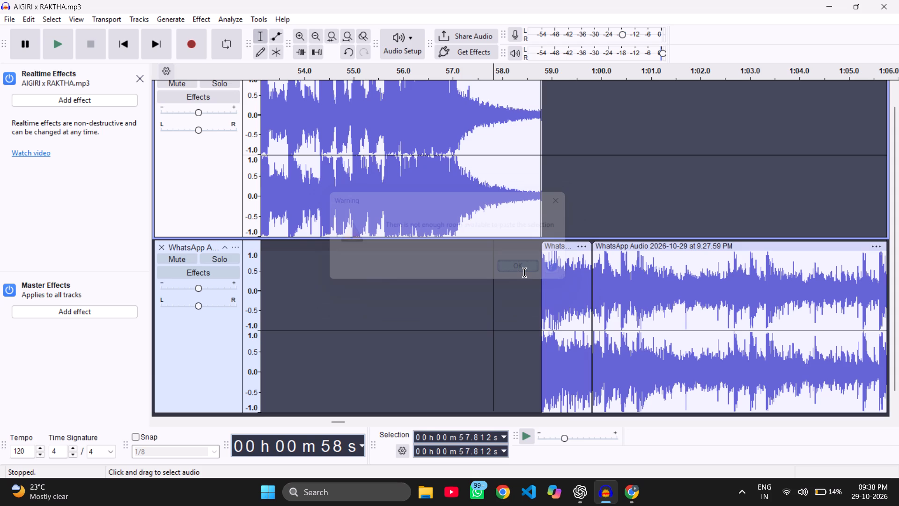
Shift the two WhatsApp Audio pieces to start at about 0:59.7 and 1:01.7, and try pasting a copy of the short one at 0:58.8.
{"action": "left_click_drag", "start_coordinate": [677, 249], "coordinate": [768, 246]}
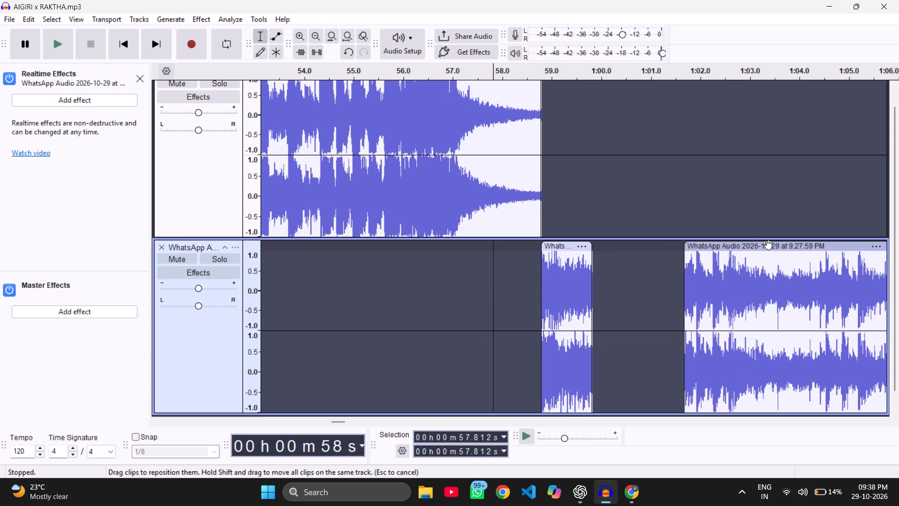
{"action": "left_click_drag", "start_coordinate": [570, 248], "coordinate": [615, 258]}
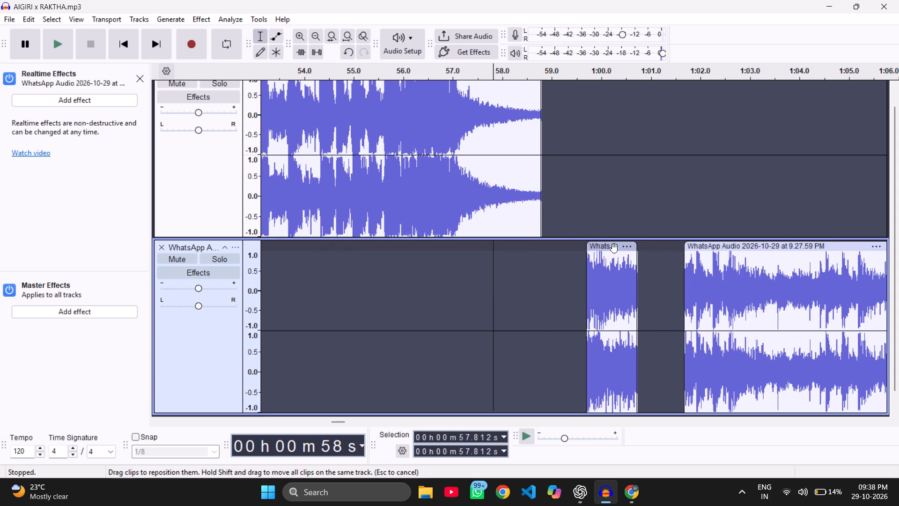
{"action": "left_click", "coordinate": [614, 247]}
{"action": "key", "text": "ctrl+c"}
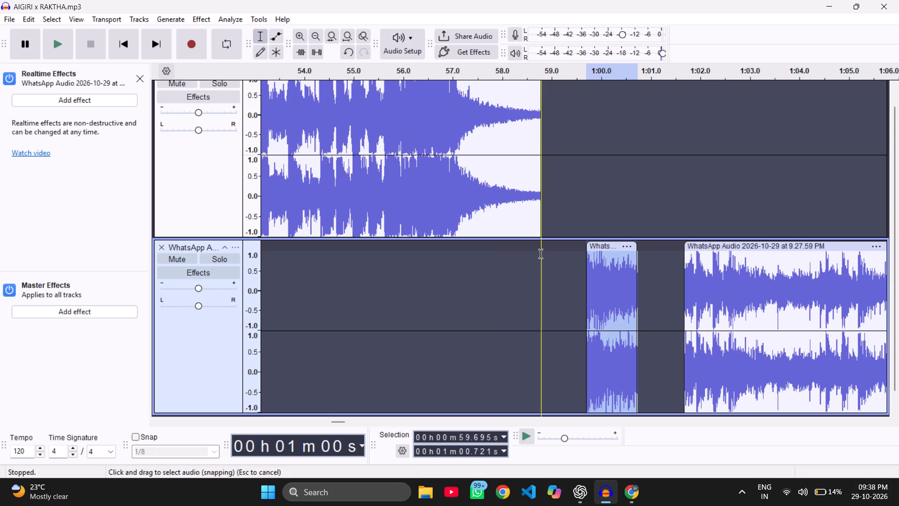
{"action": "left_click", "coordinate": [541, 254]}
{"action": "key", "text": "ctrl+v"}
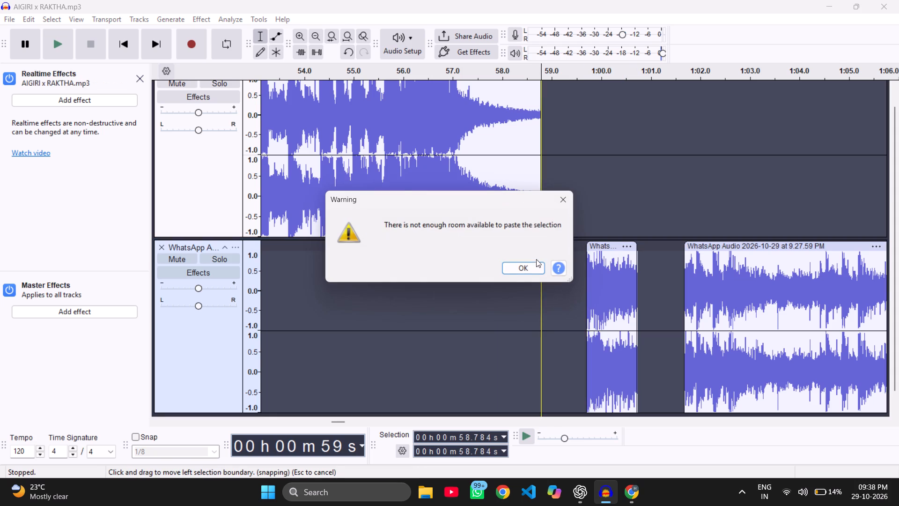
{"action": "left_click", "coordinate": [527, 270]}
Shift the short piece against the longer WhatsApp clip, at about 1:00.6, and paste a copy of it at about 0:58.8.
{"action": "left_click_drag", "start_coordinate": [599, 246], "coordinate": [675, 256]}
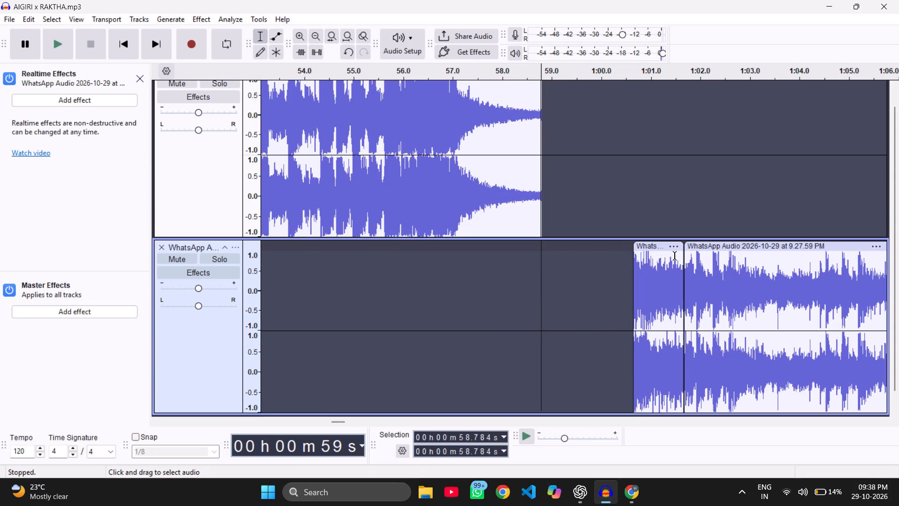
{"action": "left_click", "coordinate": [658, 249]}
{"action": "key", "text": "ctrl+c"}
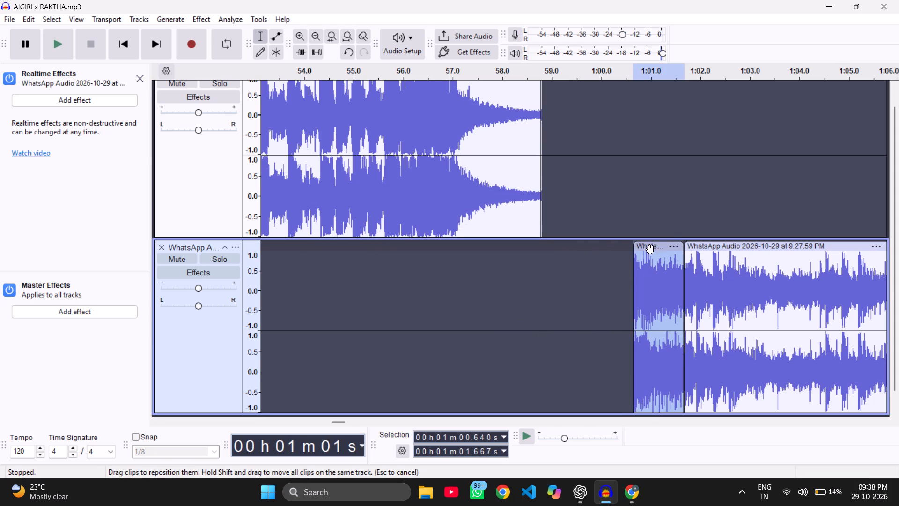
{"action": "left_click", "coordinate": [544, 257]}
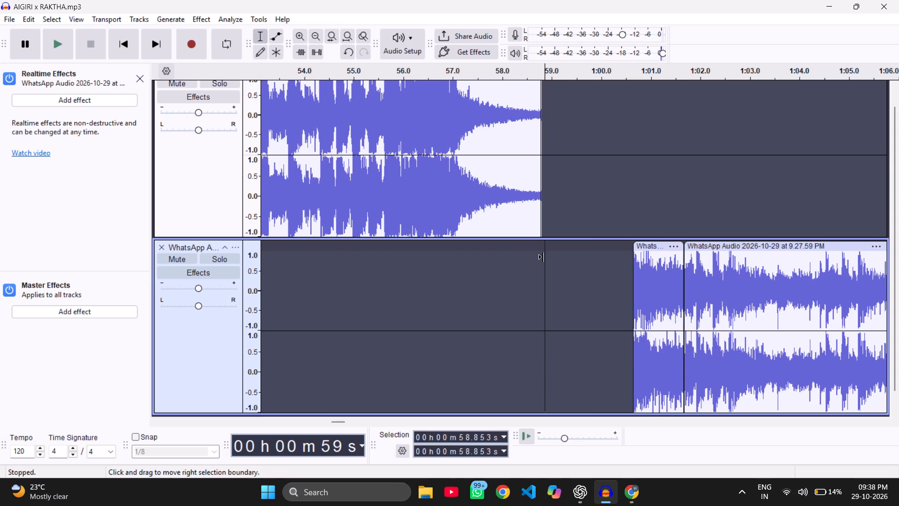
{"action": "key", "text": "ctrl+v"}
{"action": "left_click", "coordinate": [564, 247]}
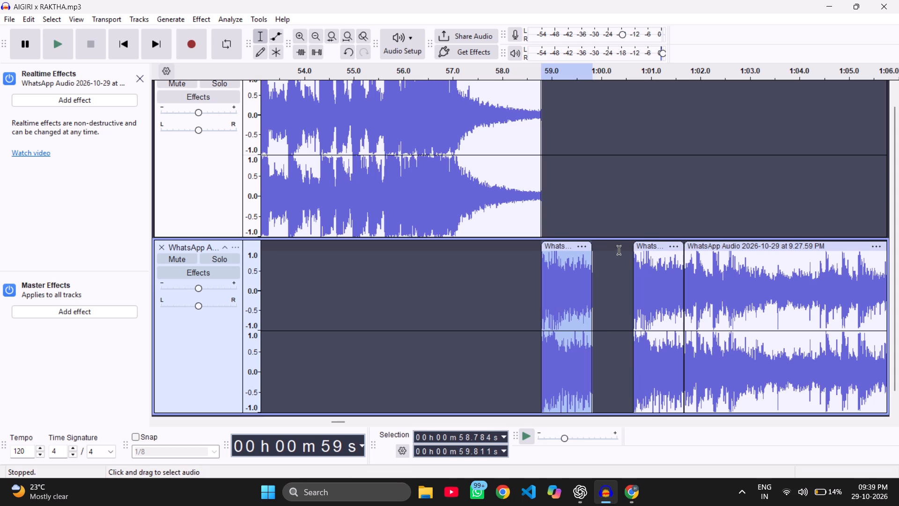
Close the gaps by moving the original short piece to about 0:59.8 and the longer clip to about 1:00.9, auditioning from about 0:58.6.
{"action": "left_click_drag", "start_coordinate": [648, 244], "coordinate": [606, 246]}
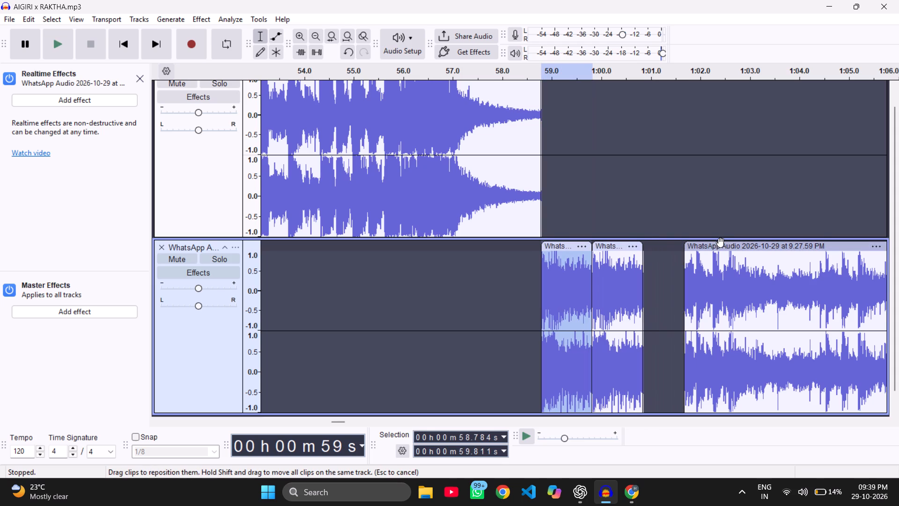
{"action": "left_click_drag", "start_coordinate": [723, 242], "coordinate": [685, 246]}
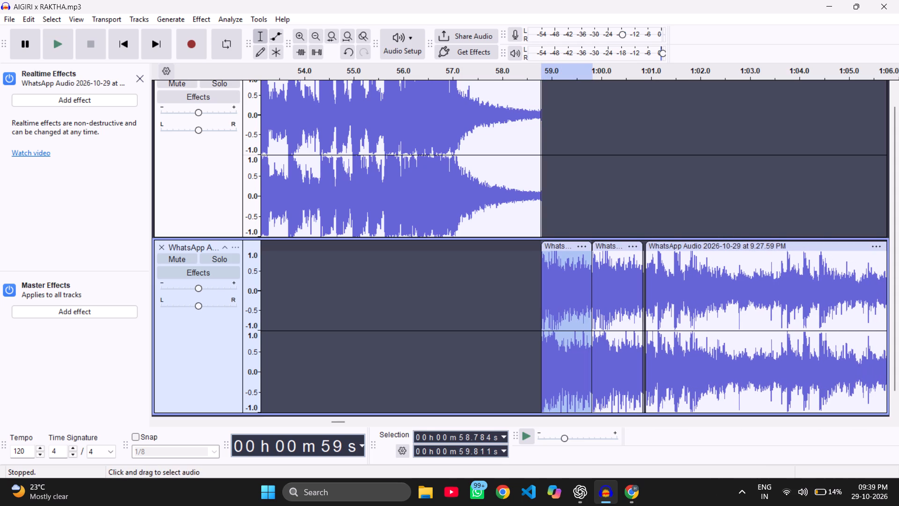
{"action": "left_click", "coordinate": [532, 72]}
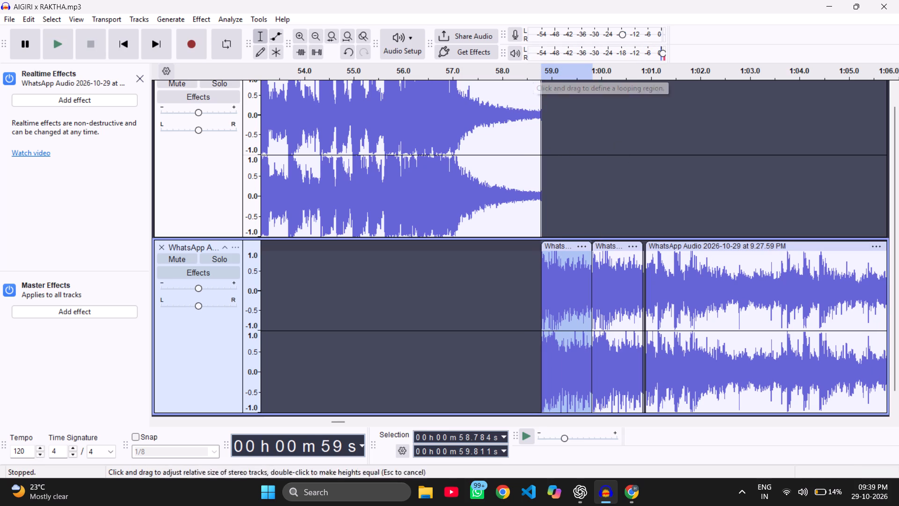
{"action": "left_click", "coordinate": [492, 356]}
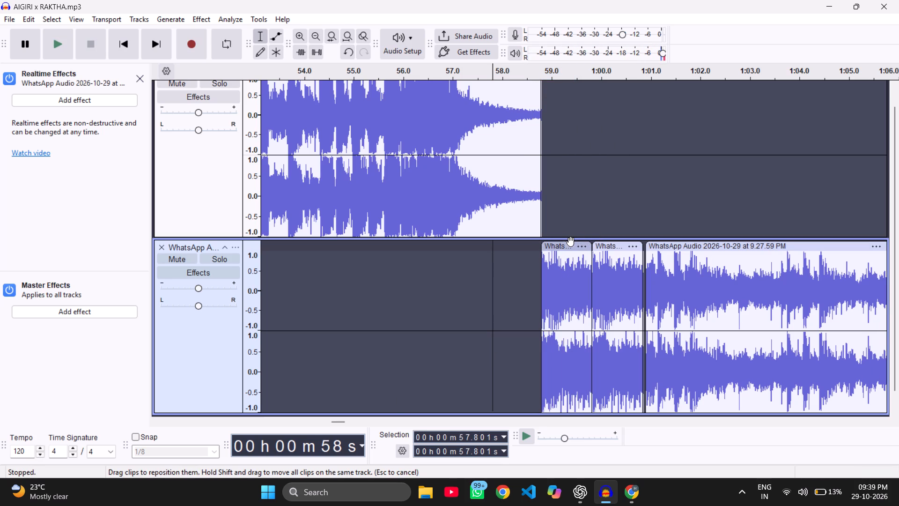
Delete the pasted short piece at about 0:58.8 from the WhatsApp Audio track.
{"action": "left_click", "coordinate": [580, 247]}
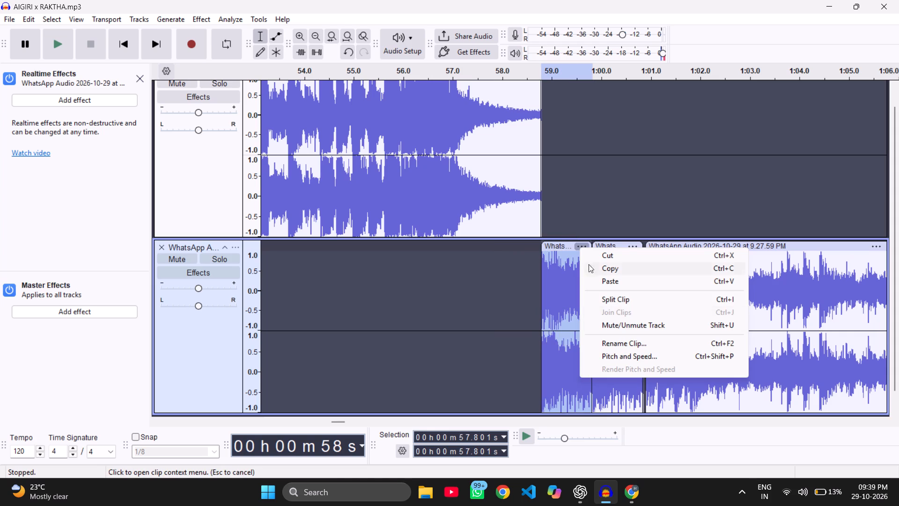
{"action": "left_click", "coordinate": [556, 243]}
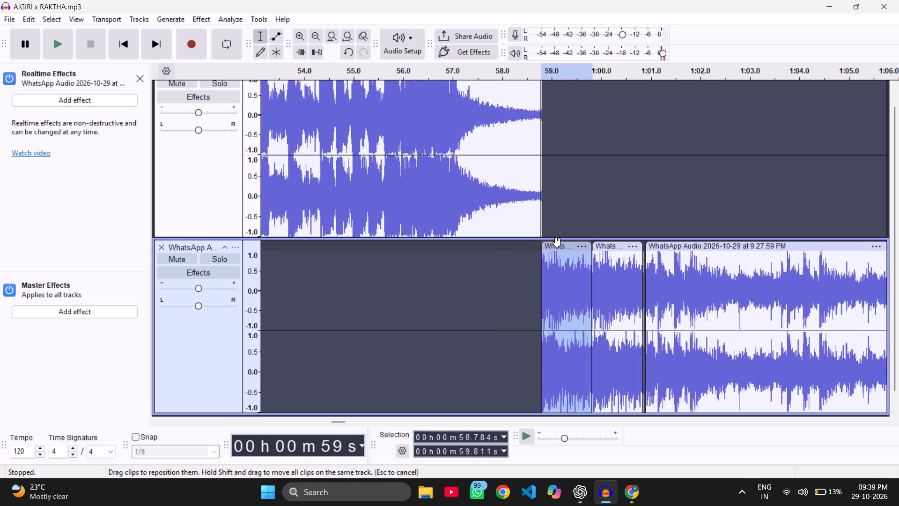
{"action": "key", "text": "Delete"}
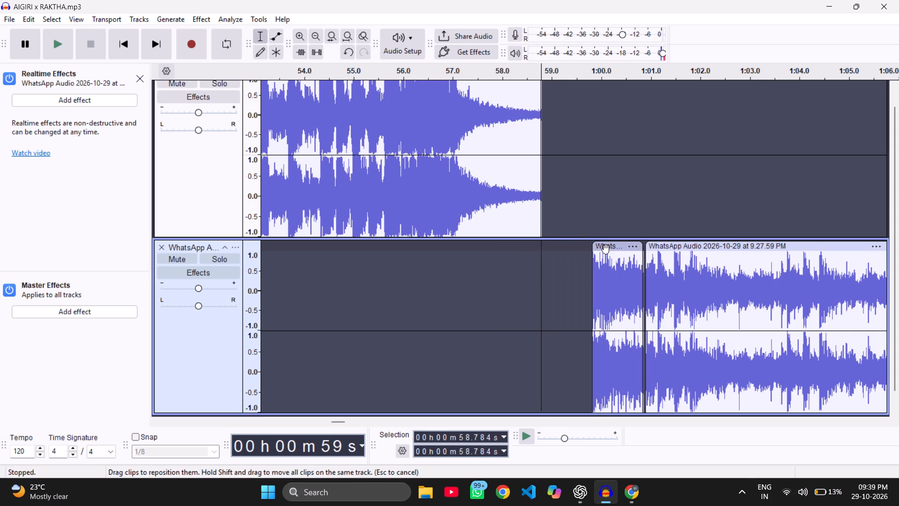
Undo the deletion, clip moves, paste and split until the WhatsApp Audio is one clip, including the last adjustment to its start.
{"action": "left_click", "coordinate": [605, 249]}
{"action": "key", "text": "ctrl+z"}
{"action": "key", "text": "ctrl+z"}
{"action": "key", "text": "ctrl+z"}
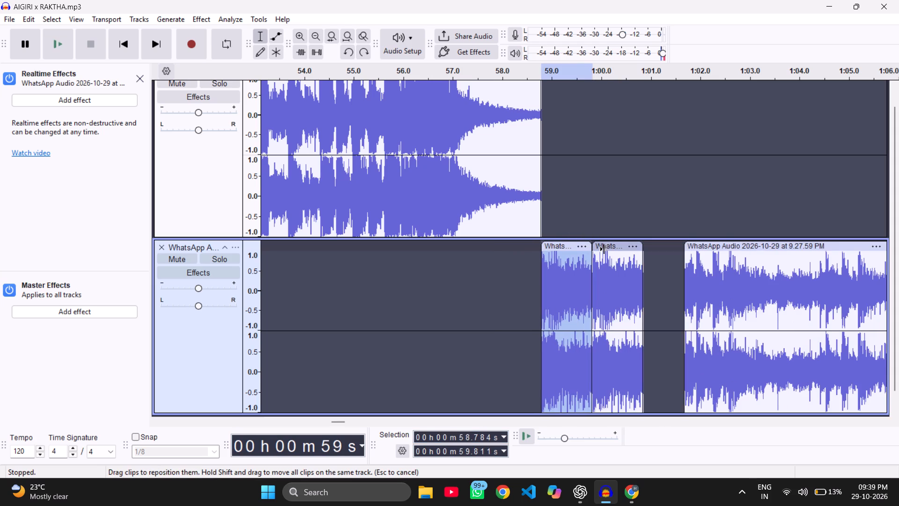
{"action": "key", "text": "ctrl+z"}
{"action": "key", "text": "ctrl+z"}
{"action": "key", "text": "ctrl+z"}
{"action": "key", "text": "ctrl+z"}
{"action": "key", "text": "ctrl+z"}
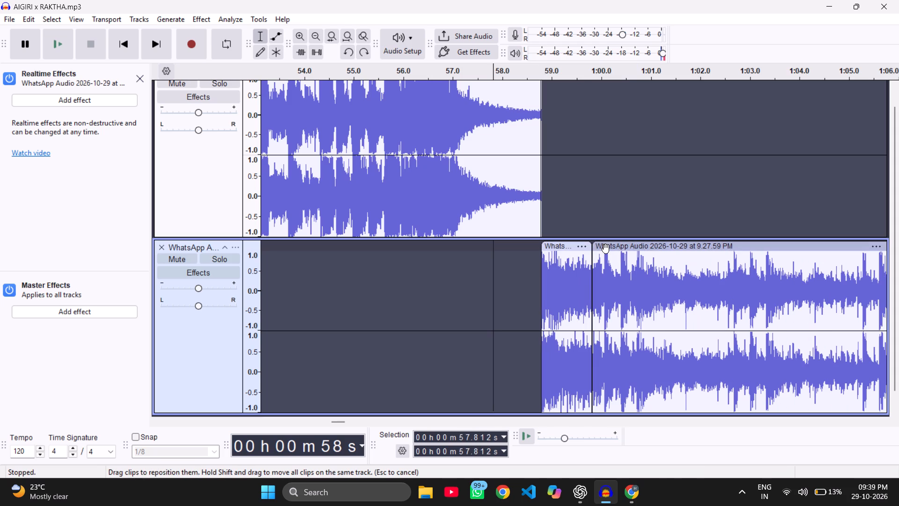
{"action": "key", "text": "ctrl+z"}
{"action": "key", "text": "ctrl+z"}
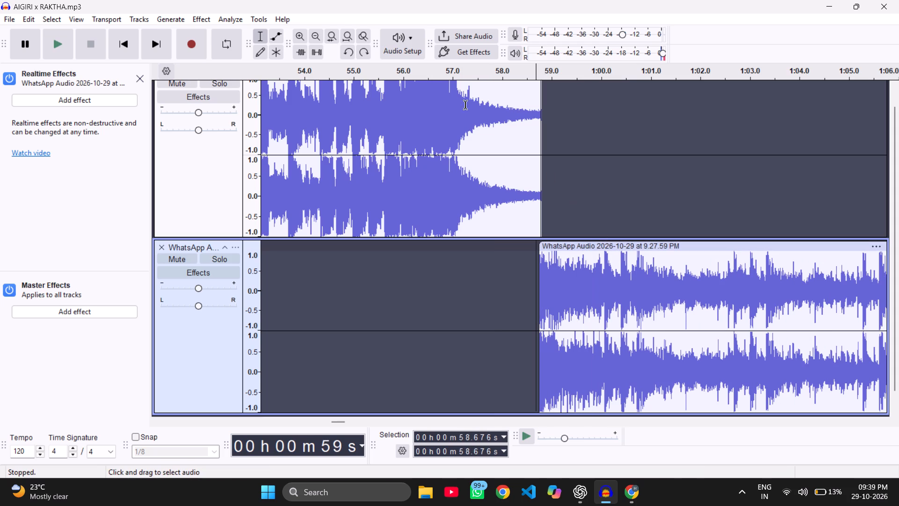
Listen through the join between the AIGIRI x RAKTHA fade and the WhatsApp Audio clip, starting from about 0:57.3 and again from 0:55.3.
{"action": "left_click", "coordinate": [474, 77]}
{"action": "left_click", "coordinate": [470, 67]}
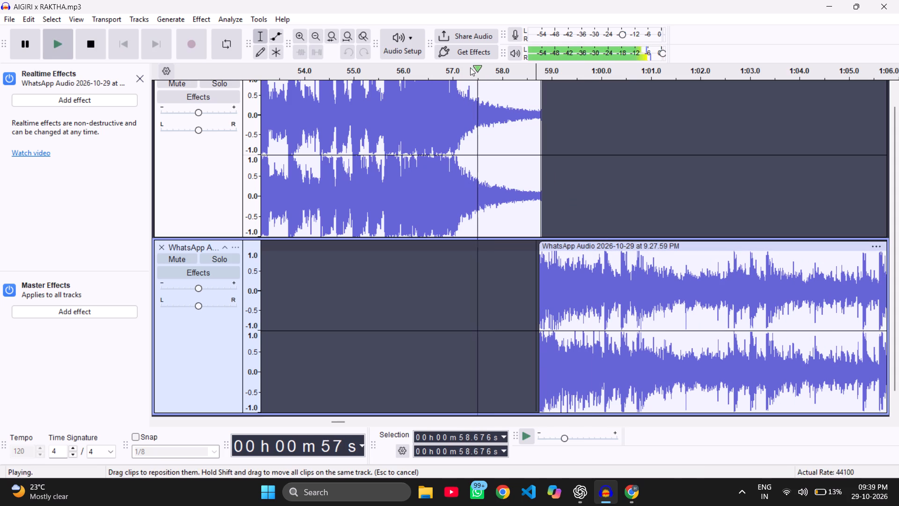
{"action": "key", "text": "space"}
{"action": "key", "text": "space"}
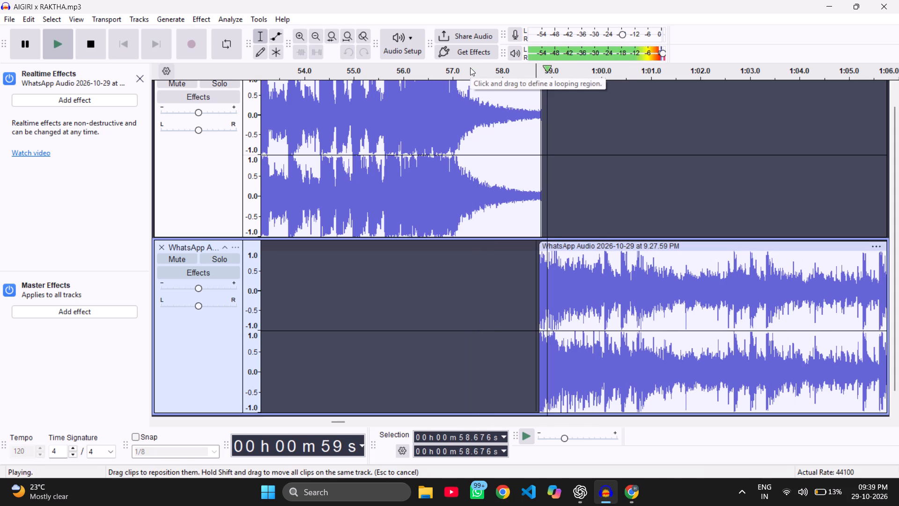
{"action": "left_click", "coordinate": [369, 93]}
{"action": "left_click", "coordinate": [372, 78]}
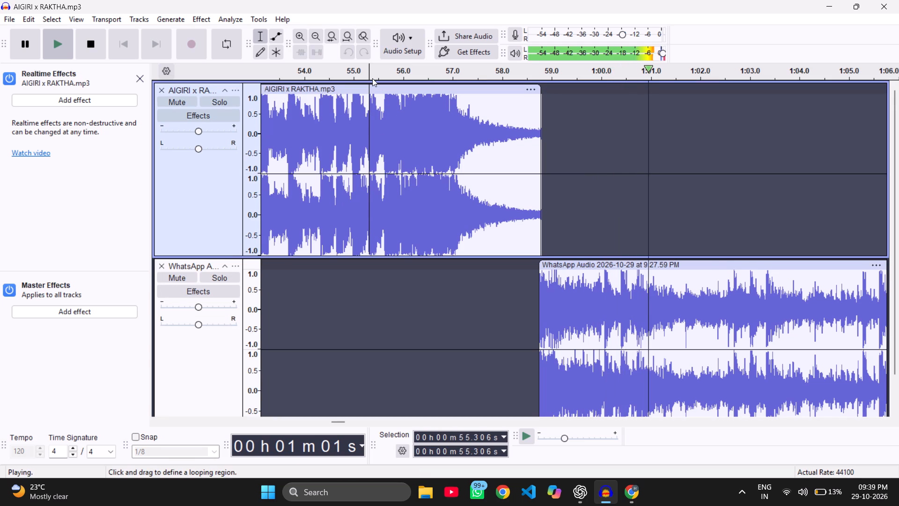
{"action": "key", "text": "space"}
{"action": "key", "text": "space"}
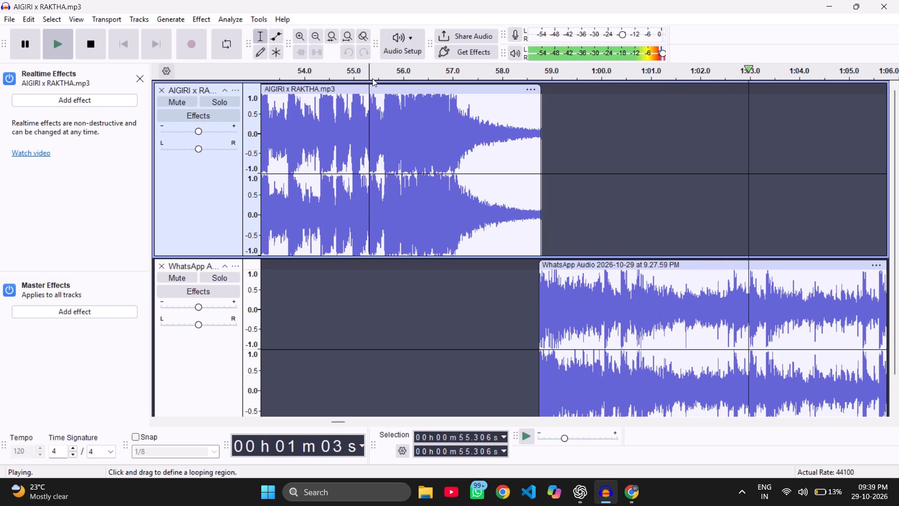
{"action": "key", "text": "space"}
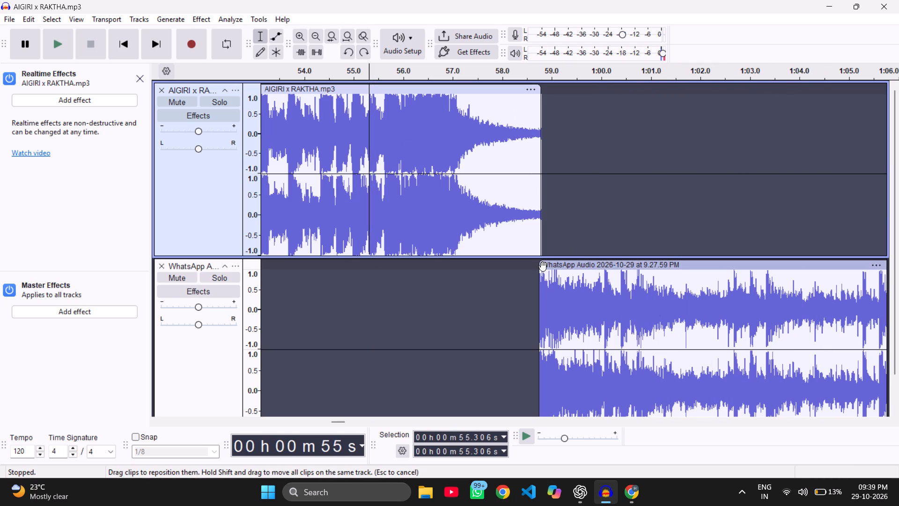
Adjust the WhatsApp Audio clip's beginning, trimming it to the first AIGIRI x RAKTHA clip's end at about 0:58.8.
{"action": "left_click_drag", "start_coordinate": [540, 269], "coordinate": [519, 272]}
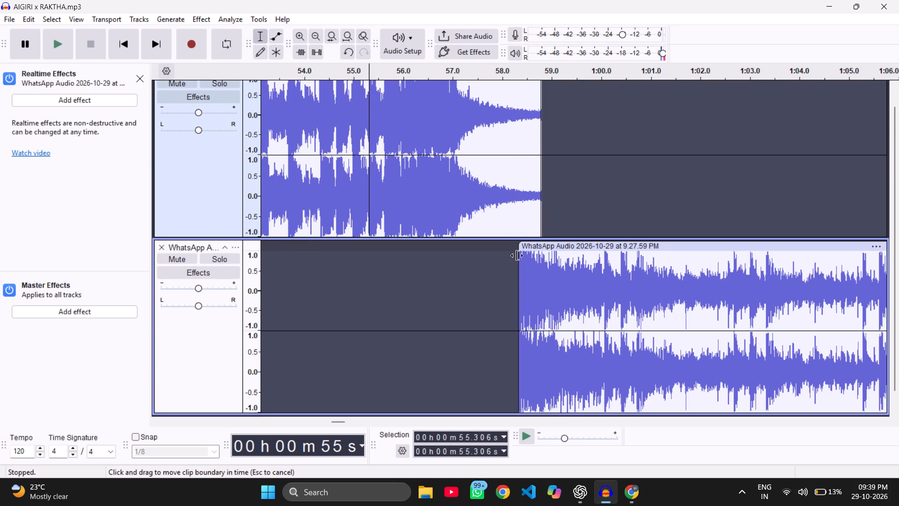
{"action": "left_click_drag", "start_coordinate": [517, 255], "coordinate": [540, 263]}
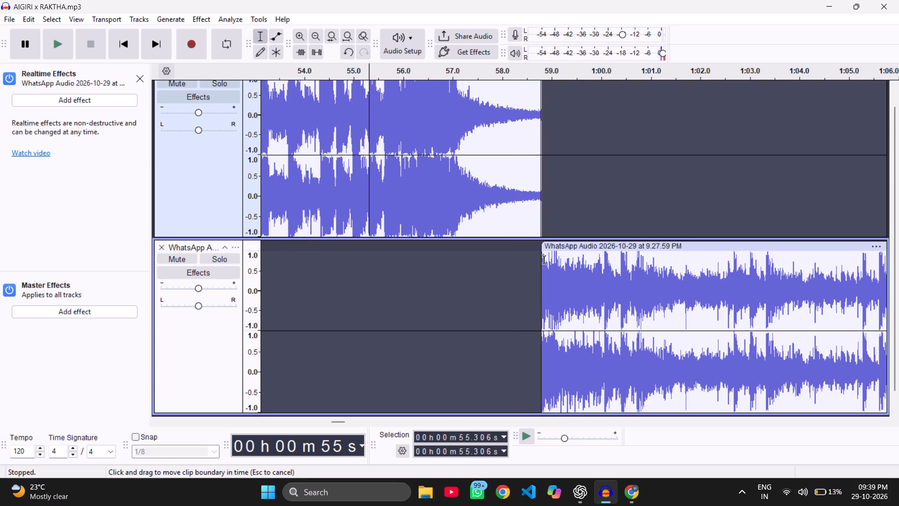
Shift the WhatsApp Audio clip earlier to start at about 0:58.0, overlapping the AIGIRI x RAKTHA fade, and audition from about 0:55.3.
{"action": "left_click_drag", "start_coordinate": [556, 250], "coordinate": [555, 250]}
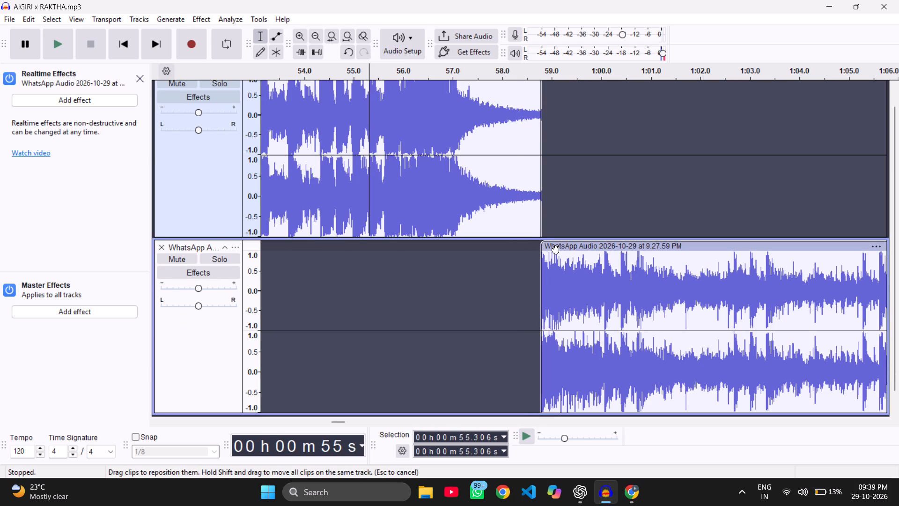
{"action": "left_click_drag", "start_coordinate": [555, 250], "coordinate": [538, 252]}
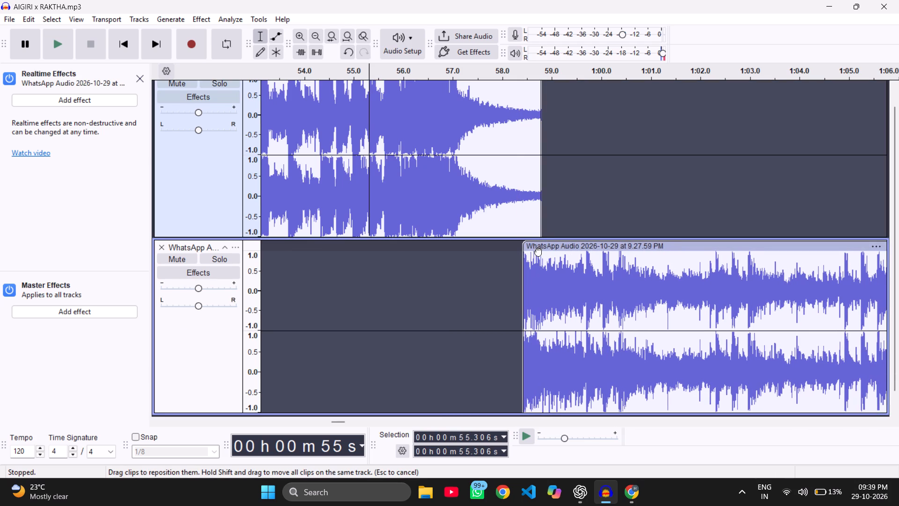
{"action": "left_click_drag", "start_coordinate": [538, 252], "coordinate": [516, 253]}
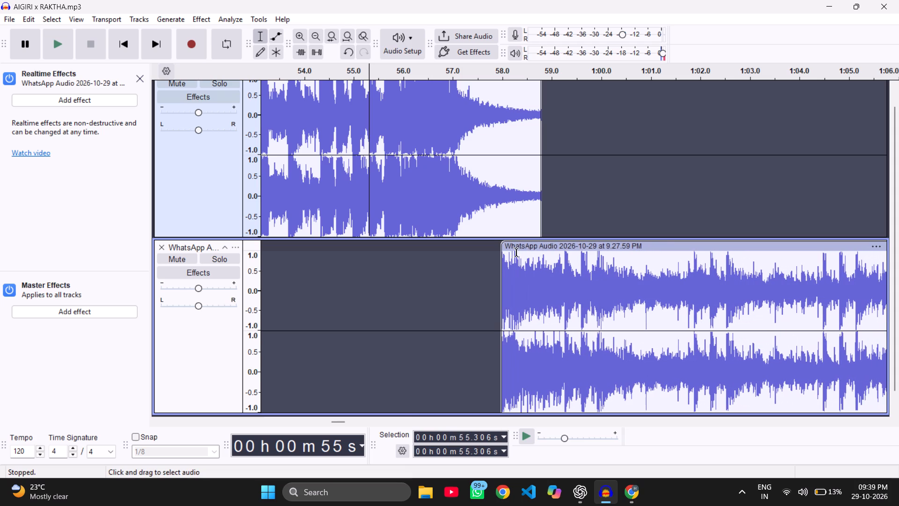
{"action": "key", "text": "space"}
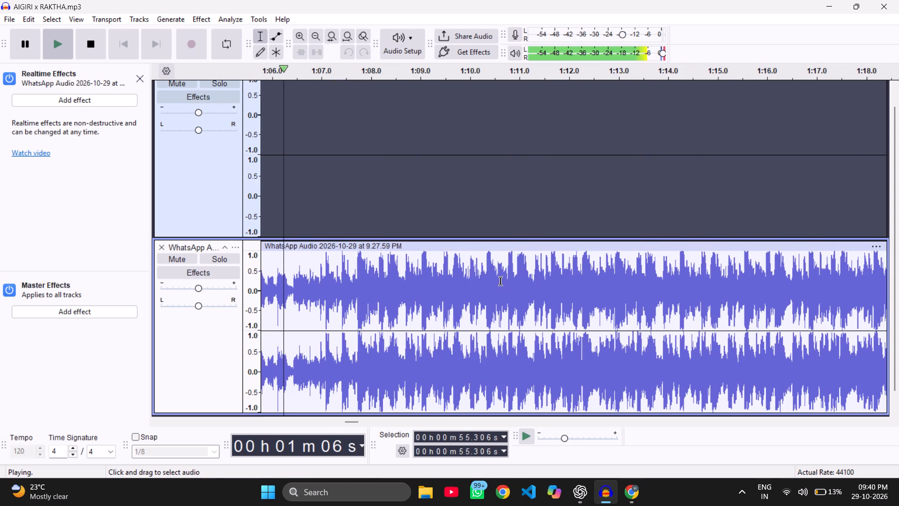
Stop playback and extend the WhatsApp Audio clip's beginning back to about 0:57.1, restoring more of its opening.
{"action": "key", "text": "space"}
{"action": "scroll", "coordinate": [501, 280], "scroll_direction": "down", "scroll_amount": 3, "text": "ctrl"}
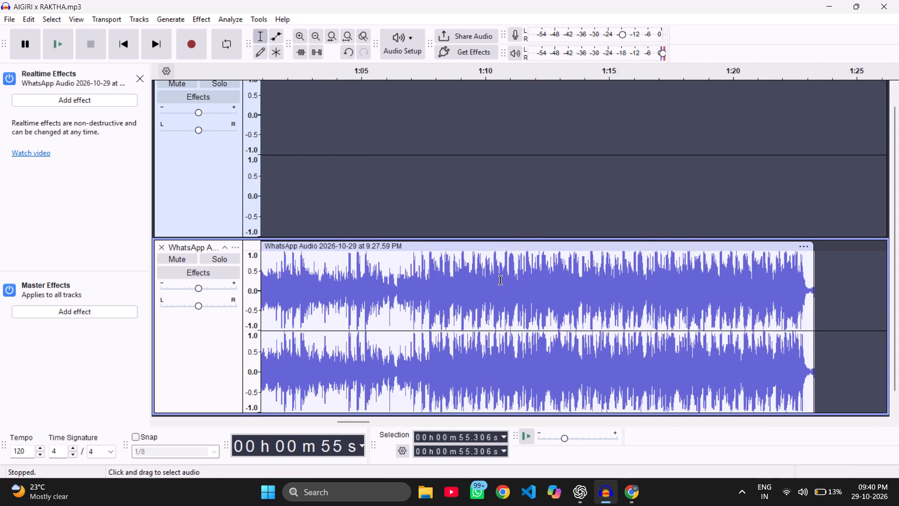
{"action": "scroll", "coordinate": [501, 280], "scroll_direction": "down", "scroll_amount": 6, "text": "ctrl"}
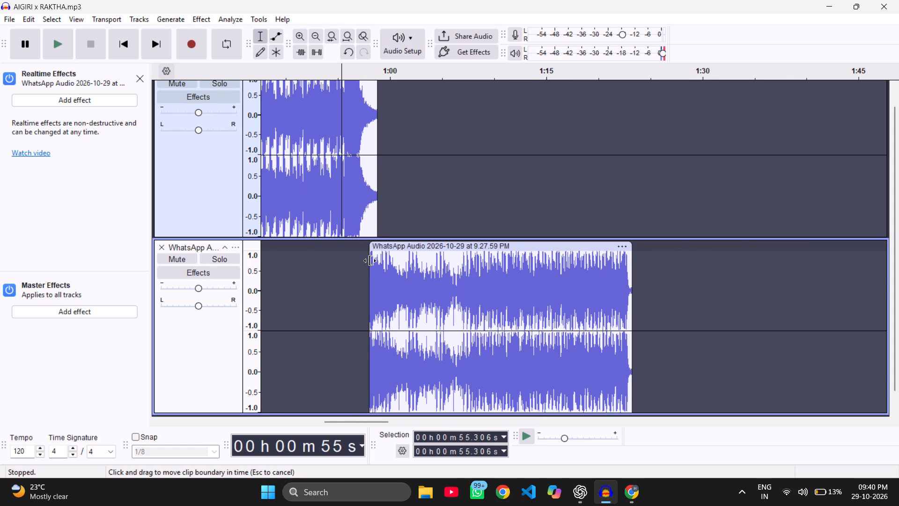
{"action": "scroll", "coordinate": [370, 260], "scroll_direction": "up", "scroll_amount": 19, "text": "ctrl"}
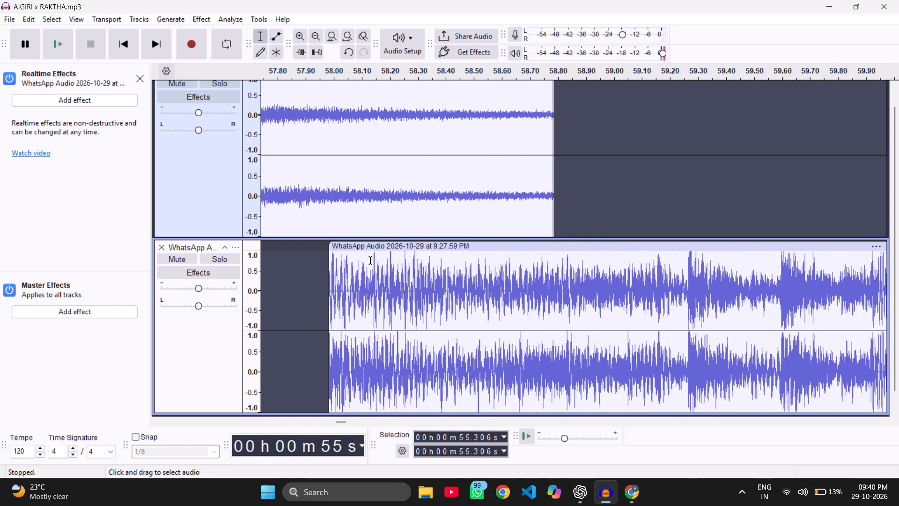
{"action": "scroll", "coordinate": [370, 260], "scroll_direction": "right", "scroll_amount": 1}
{"action": "scroll", "coordinate": [370, 260], "scroll_direction": "down", "scroll_amount": 4, "text": "ctrl"}
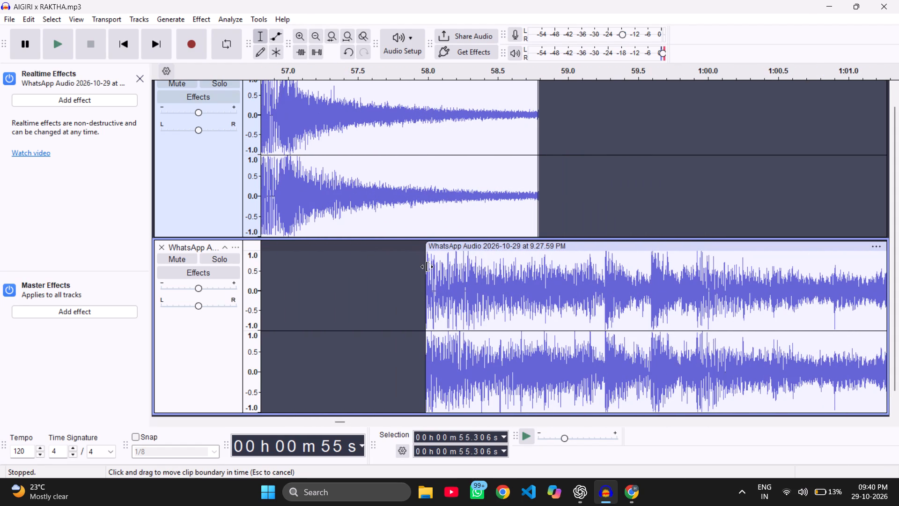
{"action": "left_click_drag", "start_coordinate": [427, 261], "coordinate": [301, 279]}
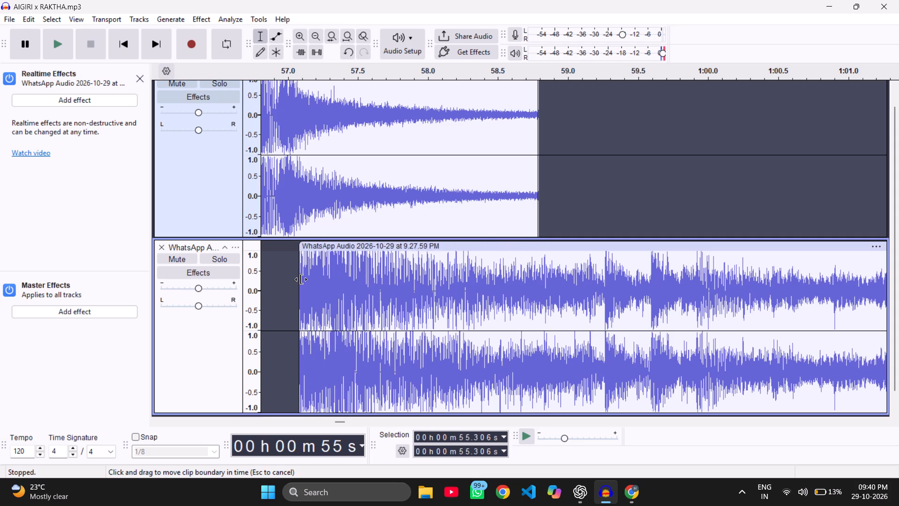
{"action": "left_click_drag", "start_coordinate": [301, 279], "coordinate": [301, 278]}
Shift the WhatsApp Audio clip earlier to start at about 0:56.6, and audition the overlap from about 0:55.3.
{"action": "left_click_drag", "start_coordinate": [488, 245], "coordinate": [421, 240]}
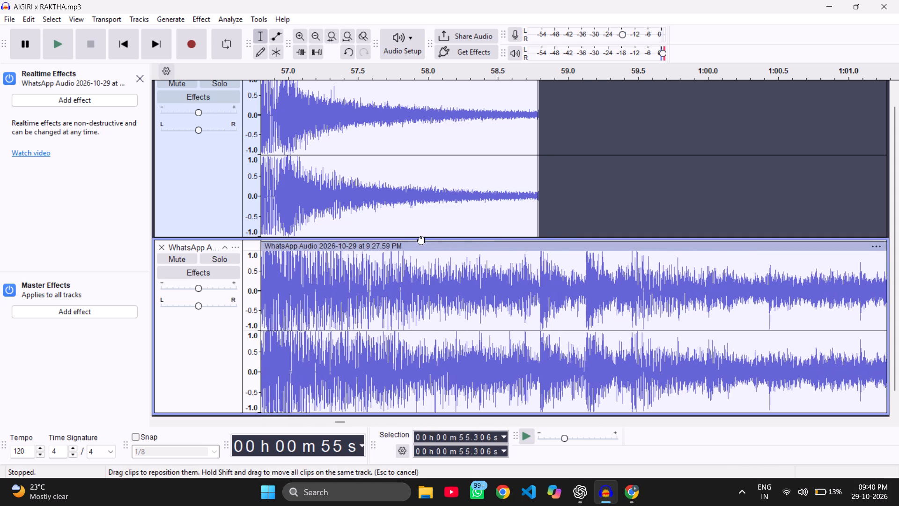
{"action": "left_click_drag", "start_coordinate": [421, 240], "coordinate": [421, 239]}
{"action": "scroll", "coordinate": [421, 239], "scroll_direction": "down", "scroll_amount": 7, "text": "ctrl"}
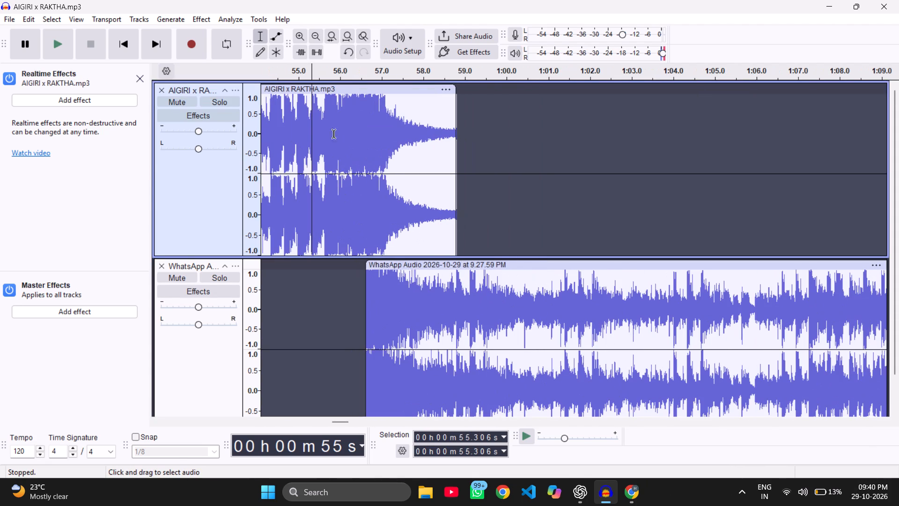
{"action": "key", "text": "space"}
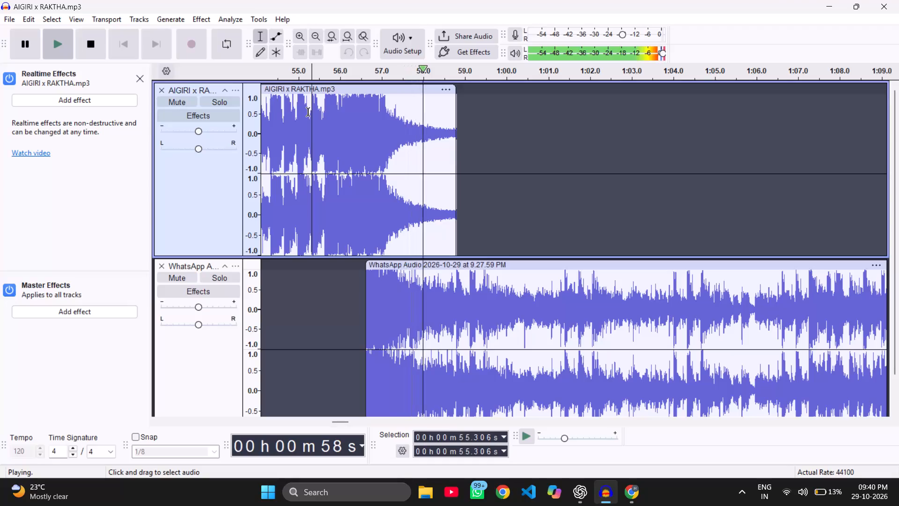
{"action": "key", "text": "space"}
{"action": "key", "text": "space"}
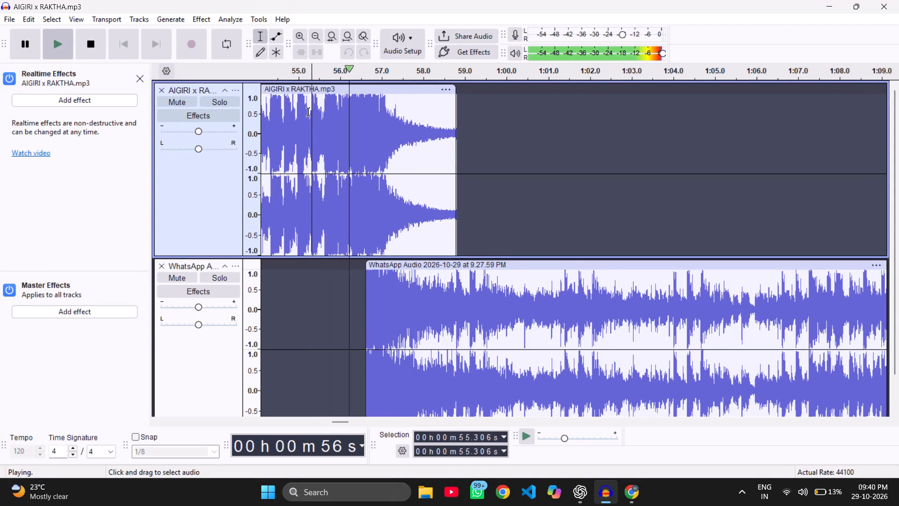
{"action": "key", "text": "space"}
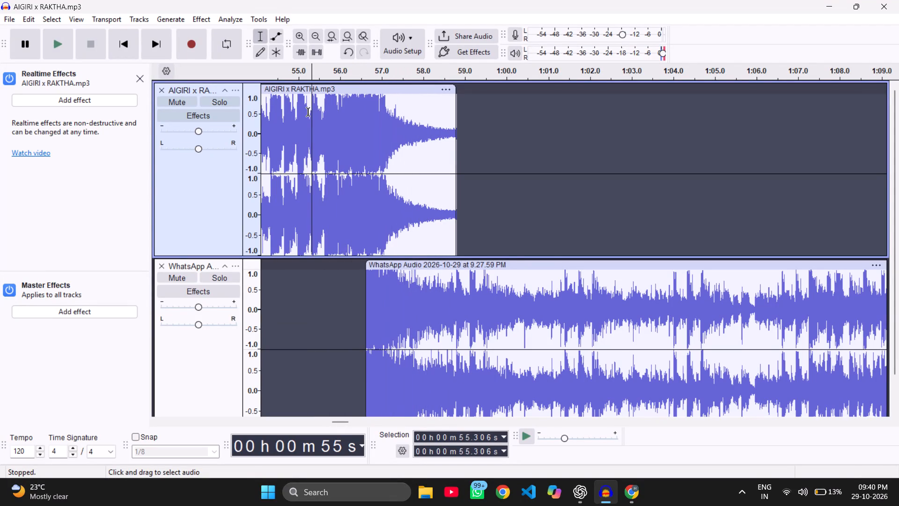
Trim the WhatsApp Audio clip's beginning to about 0:56.8, just before the AIGIRI x RAKTHA fade.
{"action": "scroll", "coordinate": [308, 112], "scroll_direction": "up", "scroll_amount": 7, "text": "ctrl"}
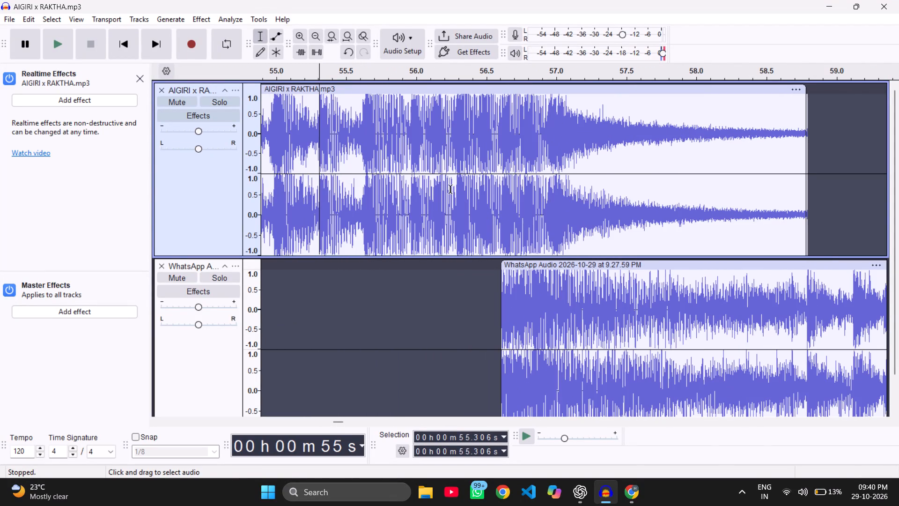
{"action": "left_click_drag", "start_coordinate": [503, 283], "coordinate": [502, 283]}
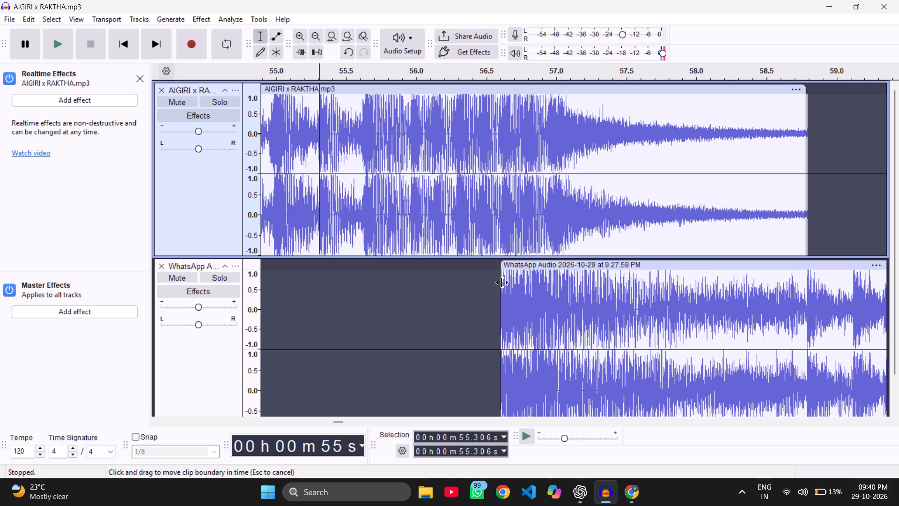
{"action": "left_click_drag", "start_coordinate": [502, 283], "coordinate": [536, 302]}
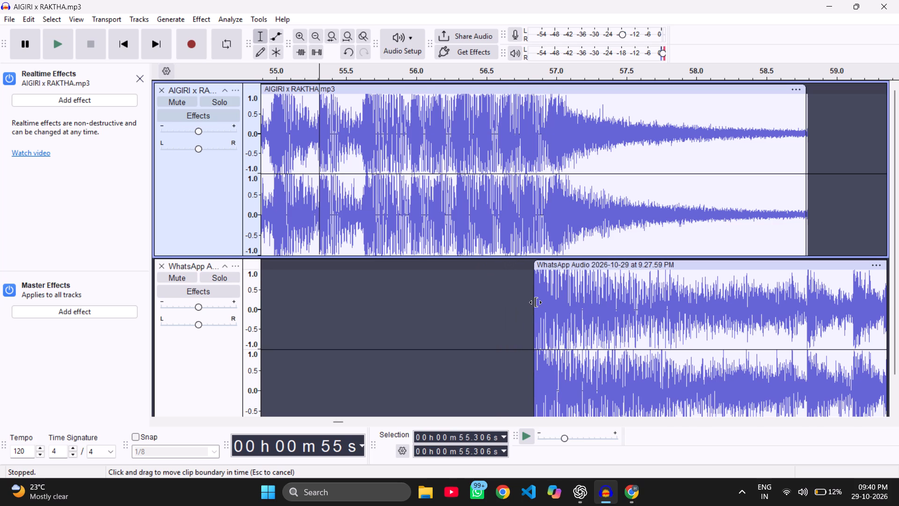
{"action": "left_click_drag", "start_coordinate": [536, 302], "coordinate": [535, 300]}
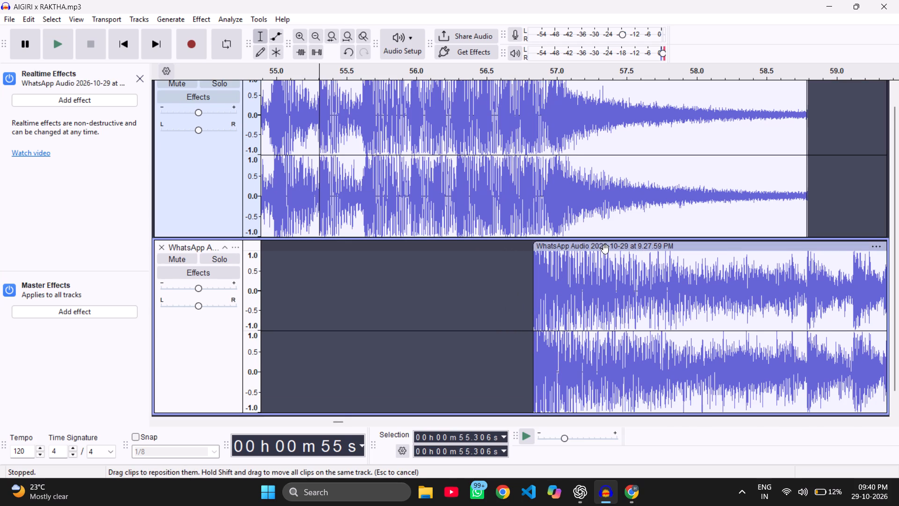
Shift the WhatsApp Audio clip slightly earlier to start at about 0:56.75, and audition the transition from about 0:55.3.
{"action": "left_click_drag", "start_coordinate": [605, 249], "coordinate": [593, 251]}
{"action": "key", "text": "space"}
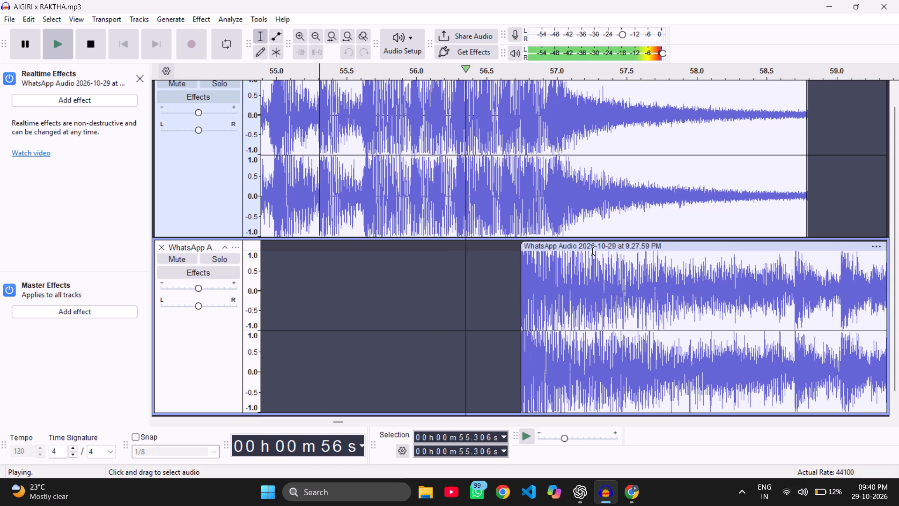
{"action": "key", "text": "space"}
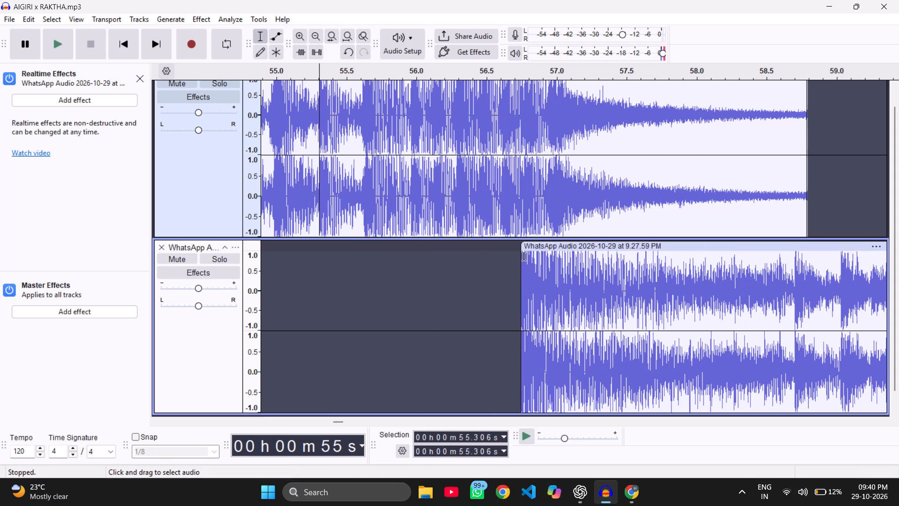
Trim the WhatsApp Audio clip's beginning to about 0:56.8 and shift the clip later to start at about 0:56.9.
{"action": "left_click_drag", "start_coordinate": [523, 254], "coordinate": [524, 260]}
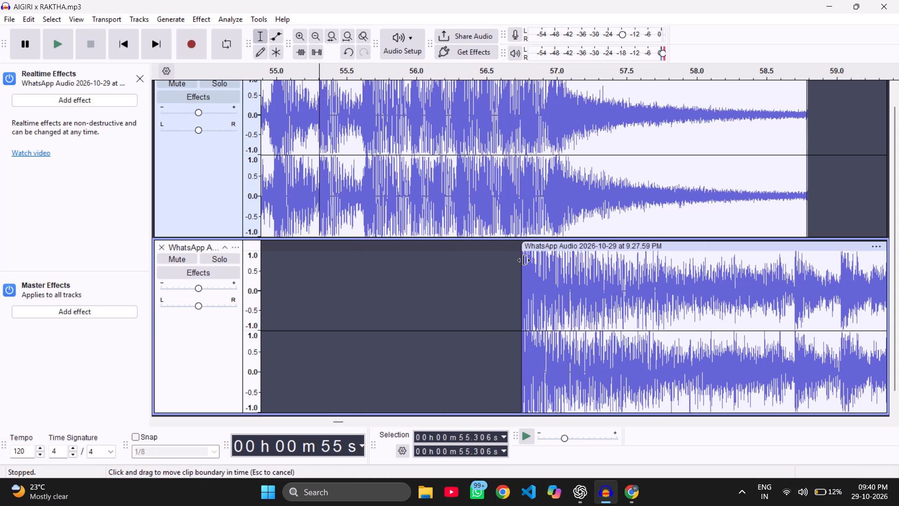
{"action": "left_click_drag", "start_coordinate": [524, 260], "coordinate": [534, 274]}
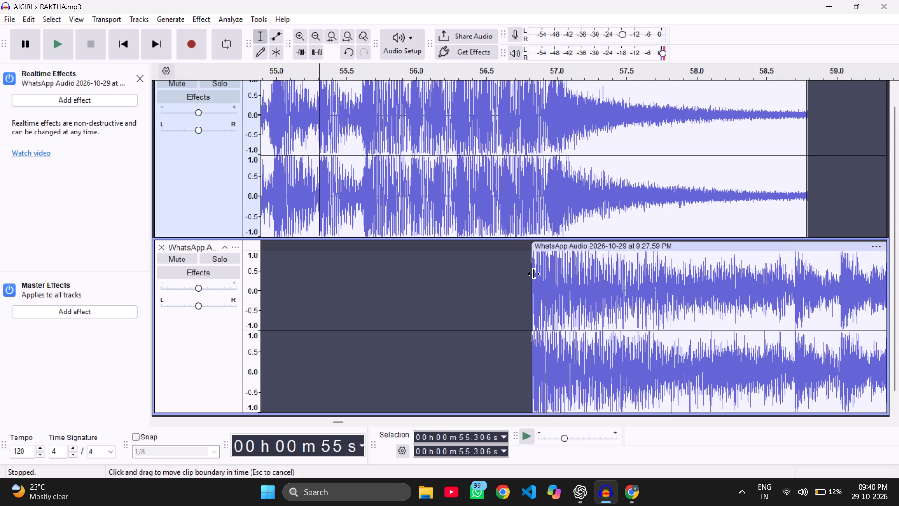
{"action": "left_click", "coordinate": [560, 252]}
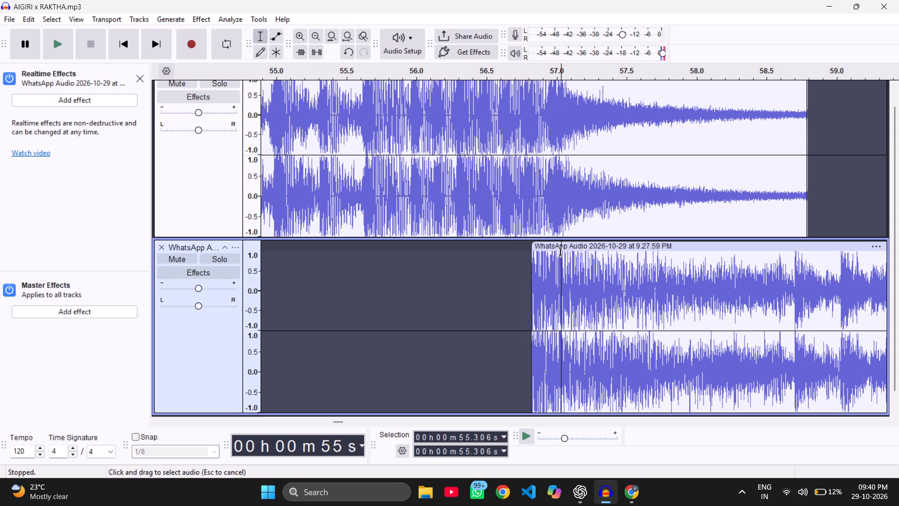
{"action": "left_click_drag", "start_coordinate": [559, 248], "coordinate": [565, 249]}
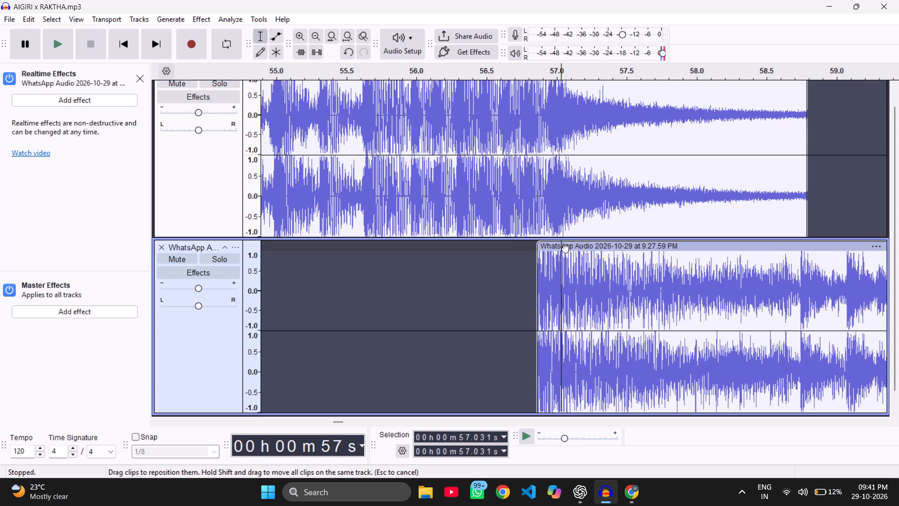
{"action": "left_click_drag", "start_coordinate": [565, 249], "coordinate": [571, 253]}
Listen through the overlap of the AIGIRI x RAKTHA fade and the WhatsApp Audio clip, playing from about 0:57.0.
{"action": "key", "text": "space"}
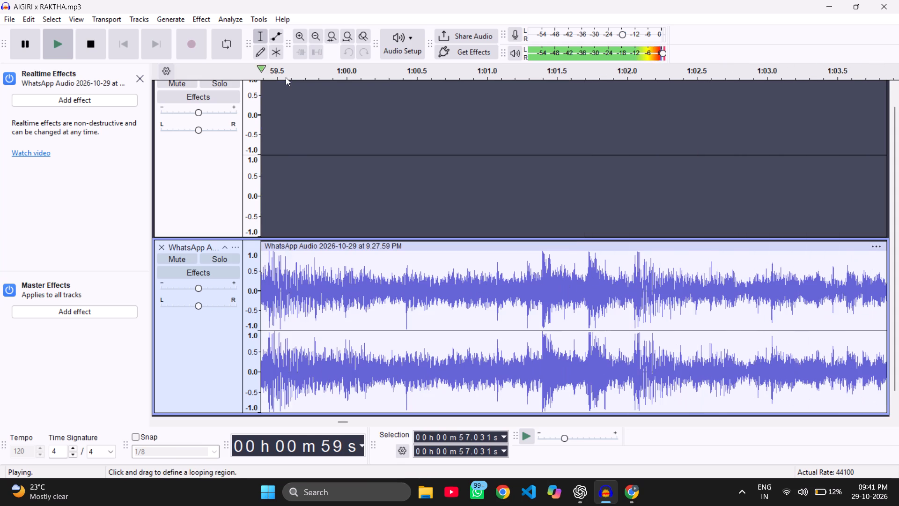
{"action": "left_click", "coordinate": [286, 77]}
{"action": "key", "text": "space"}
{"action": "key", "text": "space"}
{"action": "scroll", "coordinate": [286, 77], "scroll_direction": "down", "scroll_amount": 3, "text": "ctrl"}
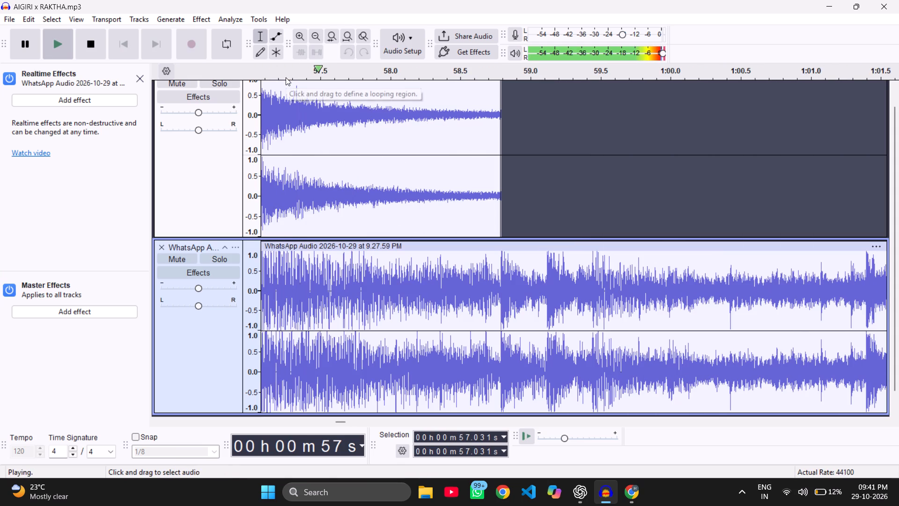
{"action": "scroll", "coordinate": [286, 77], "scroll_direction": "down", "scroll_amount": 3, "text": "ctrl"}
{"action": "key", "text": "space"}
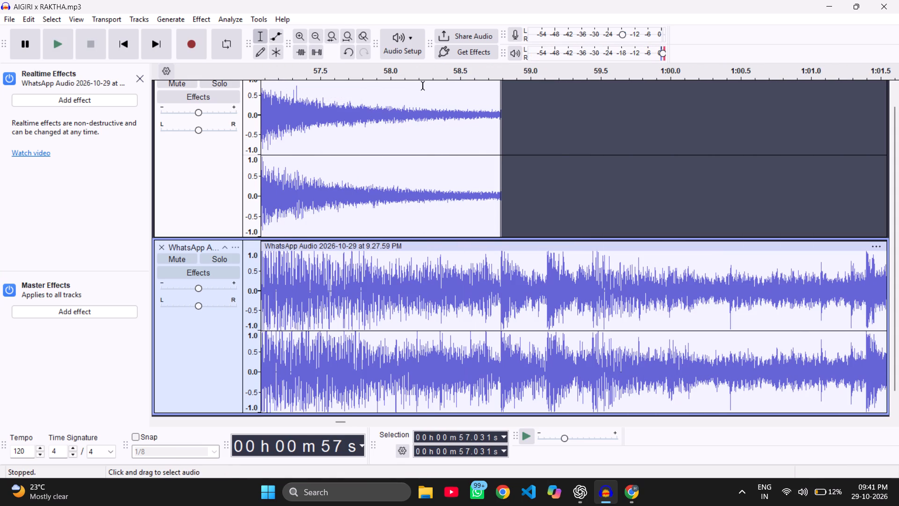
{"action": "scroll", "coordinate": [585, 175], "scroll_direction": "down", "scroll_amount": 7, "text": "ctrl"}
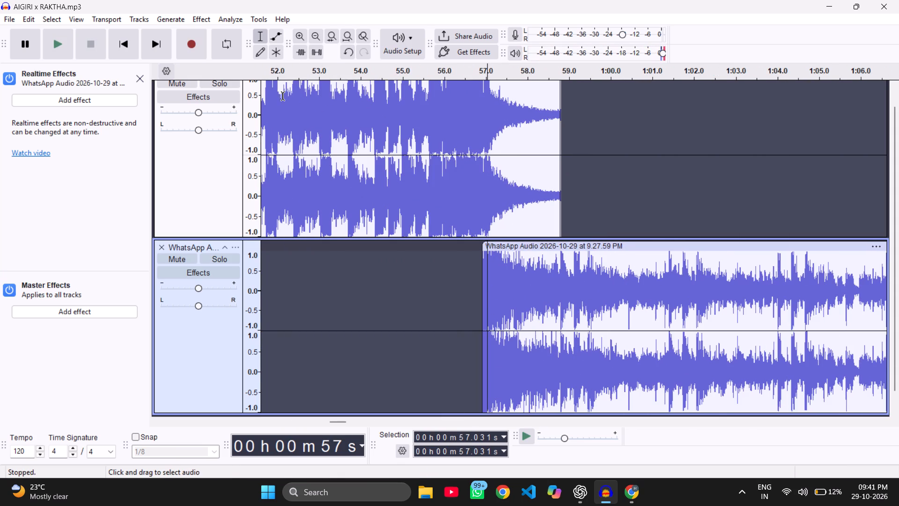
Replay the transition from the first AIGIRI x RAKTHA clip into the WhatsApp Audio clip, starting playback from about 0:52.
{"action": "left_click", "coordinate": [279, 74]}
{"action": "key", "text": "space"}
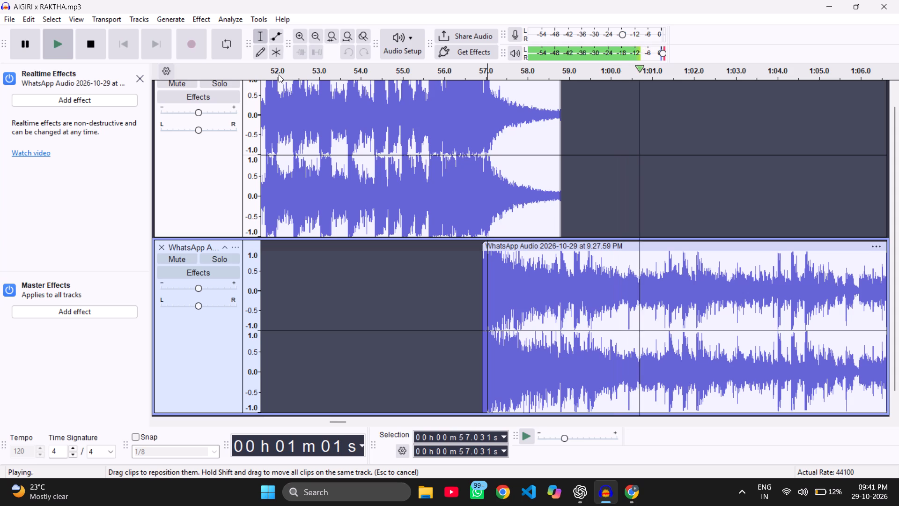
{"action": "key", "text": "space"}
{"action": "key", "text": "space"}
{"action": "key", "text": "space"}
{"action": "key", "text": "space"}
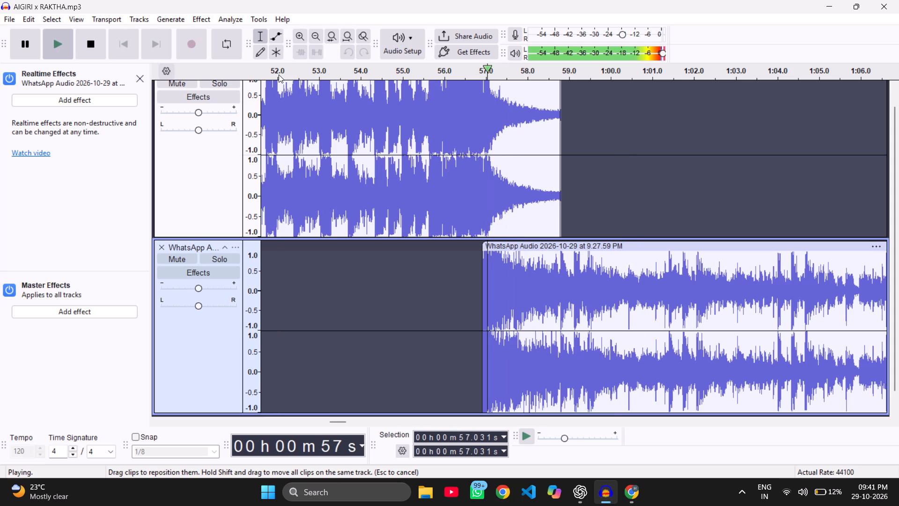
{"action": "key", "text": "space"}
{"action": "left_click", "coordinate": [272, 76]}
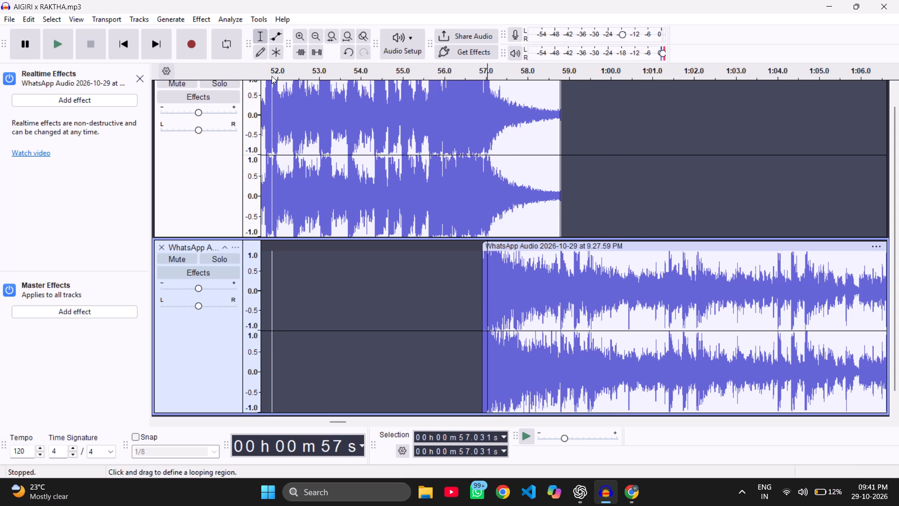
{"action": "key", "text": "space"}
{"action": "key", "text": "space"}
{"action": "key", "text": "space"}
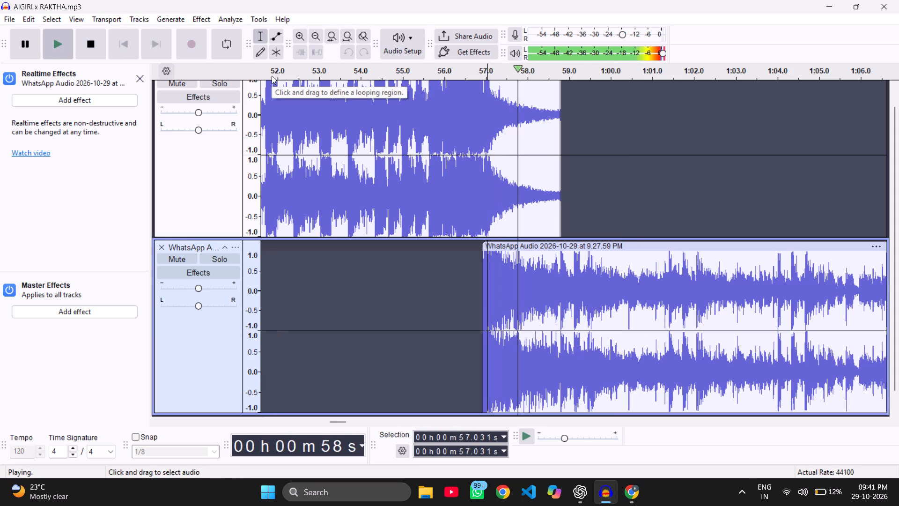
{"action": "key", "text": "space"}
{"action": "left_click", "coordinate": [272, 76]}
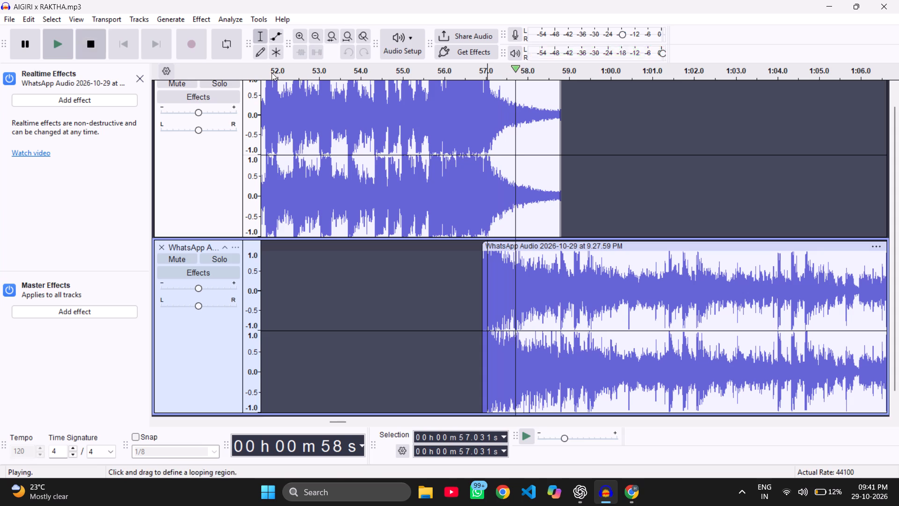
{"action": "left_click", "coordinate": [271, 68]}
{"action": "key", "text": "space"}
{"action": "key", "text": "space"}
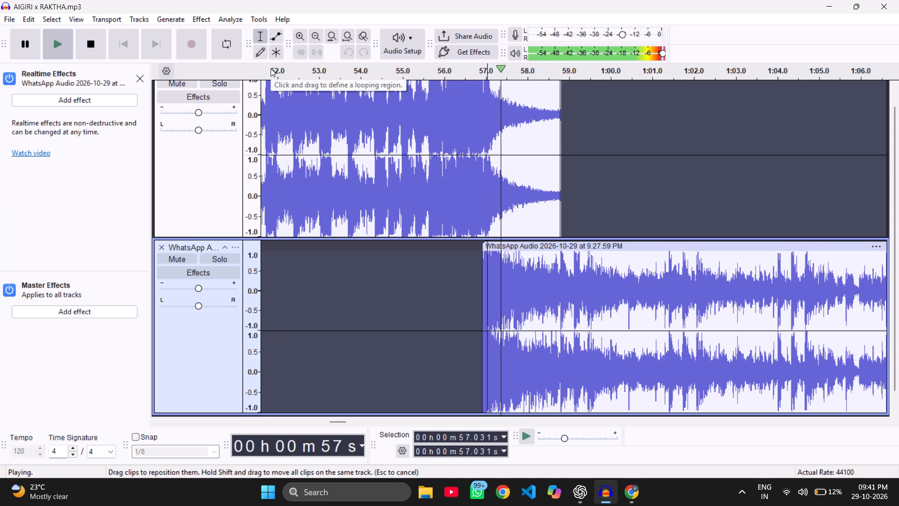
{"action": "key", "text": "space"}
{"action": "left_click", "coordinate": [271, 68]}
{"action": "key", "text": "space"}
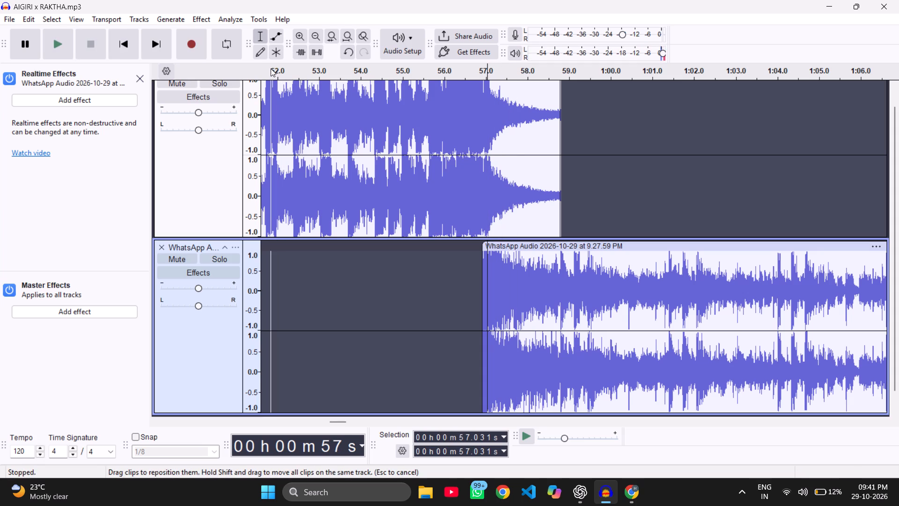
Listen from about 0:52 through the whole WhatsApp Audio clip to its end at about 1:23.
{"action": "left_click", "coordinate": [271, 68]}
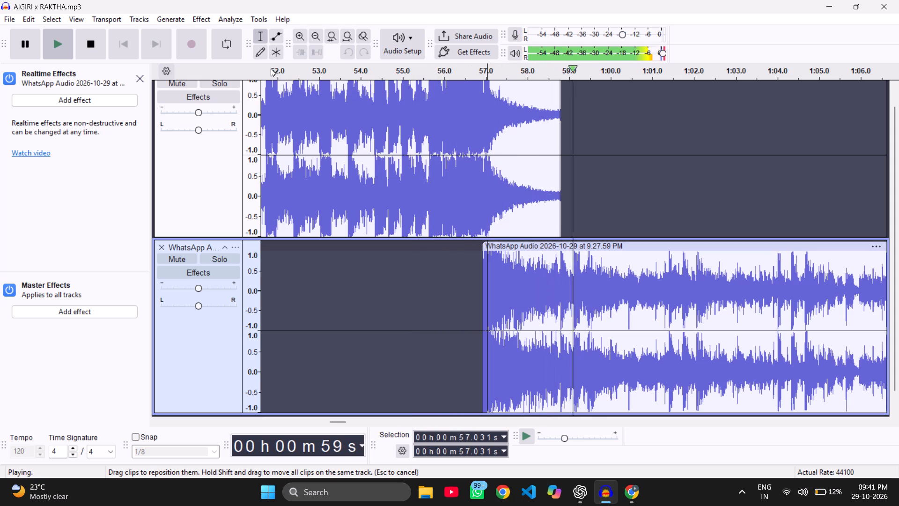
{"action": "scroll", "coordinate": [644, 156], "scroll_direction": "down", "scroll_amount": 3, "text": "ctrl"}
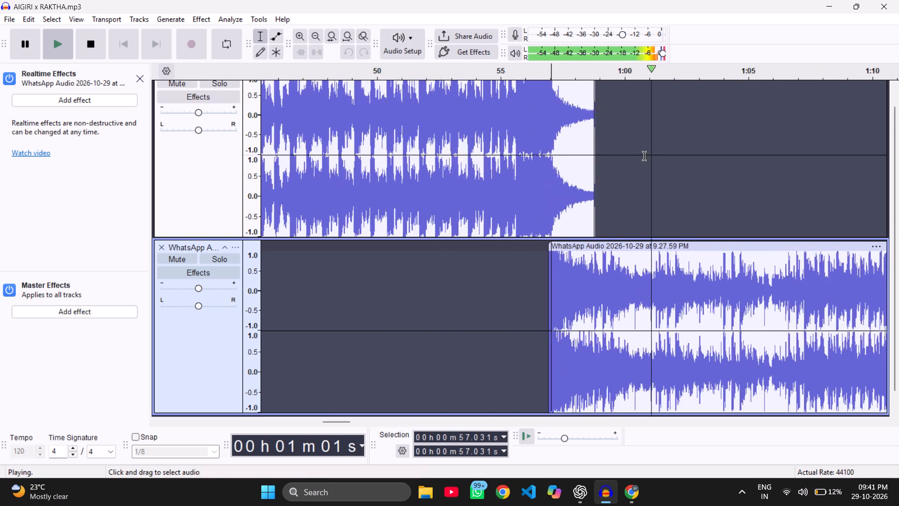
{"action": "scroll", "coordinate": [644, 156], "scroll_direction": "down", "scroll_amount": 3, "text": "ctrl"}
{"action": "scroll", "coordinate": [644, 156], "scroll_direction": "left", "scroll_amount": 2}
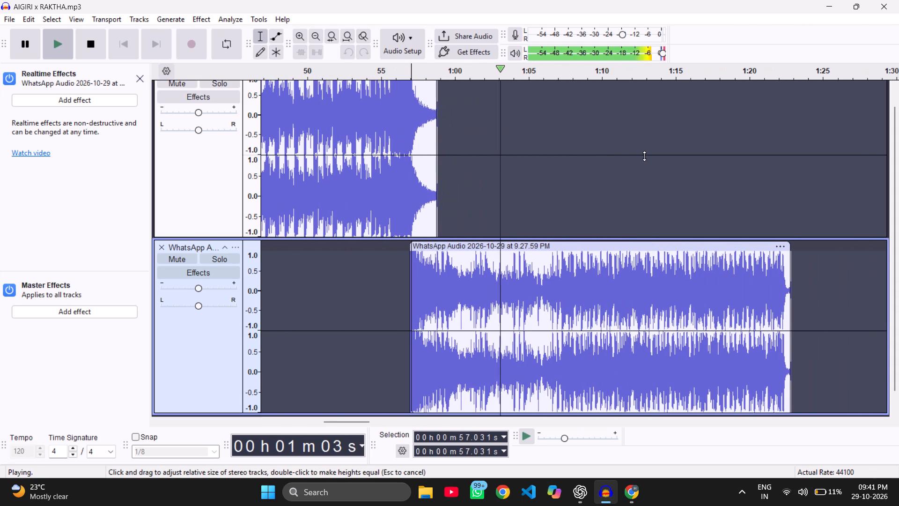
{"action": "scroll", "coordinate": [644, 156], "scroll_direction": "up", "scroll_amount": 3, "text": "ctrl"}
{"action": "scroll", "coordinate": [644, 156], "scroll_direction": "left", "scroll_amount": 2}
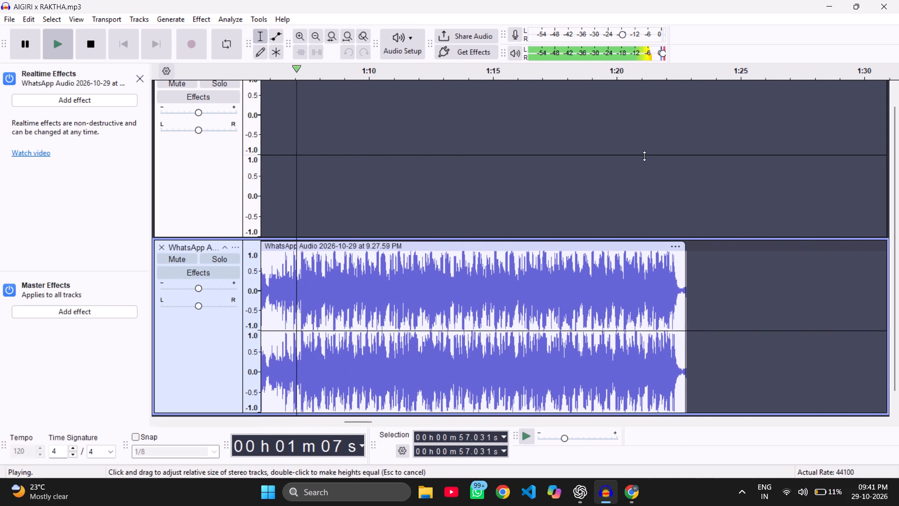
{"action": "scroll", "coordinate": [644, 156], "scroll_direction": "left", "scroll_amount": 2}
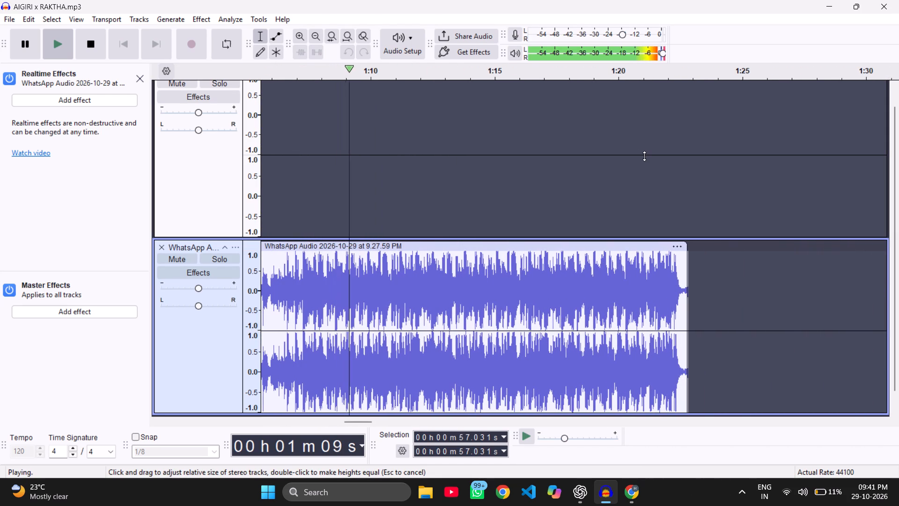
{"action": "scroll", "coordinate": [644, 156], "scroll_direction": "left", "scroll_amount": 2}
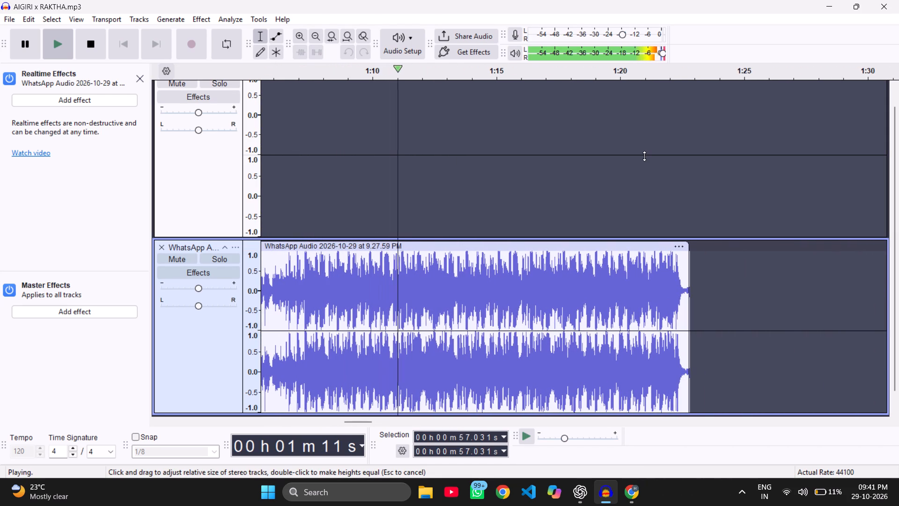
{"action": "scroll", "coordinate": [644, 156], "scroll_direction": "left", "scroll_amount": 3}
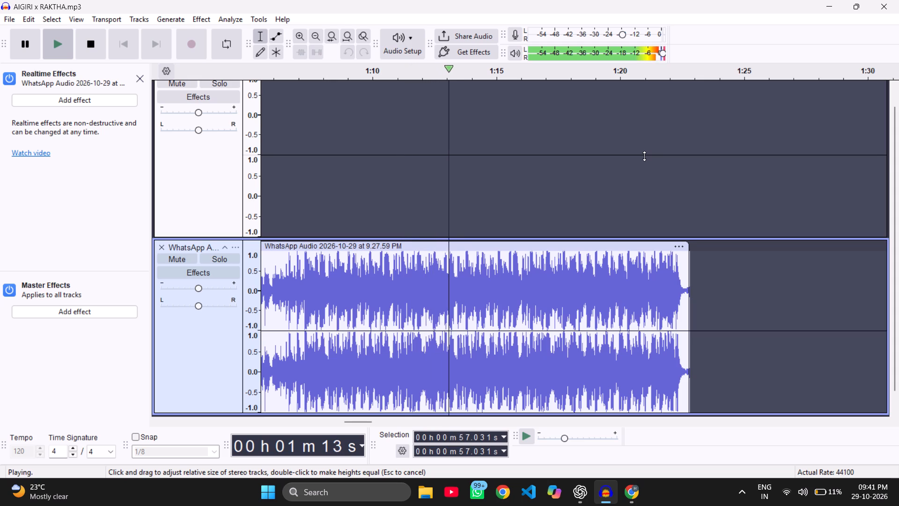
{"action": "scroll", "coordinate": [644, 156], "scroll_direction": "left", "scroll_amount": 1}
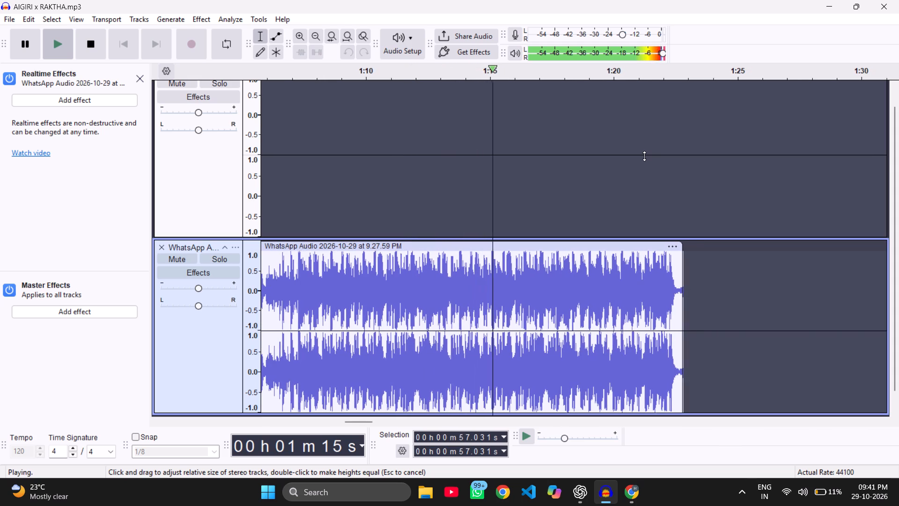
{"action": "scroll", "coordinate": [644, 156], "scroll_direction": "left", "scroll_amount": 1}
{"action": "scroll", "coordinate": [644, 156], "scroll_direction": "up", "scroll_amount": 1, "text": "ctrl"}
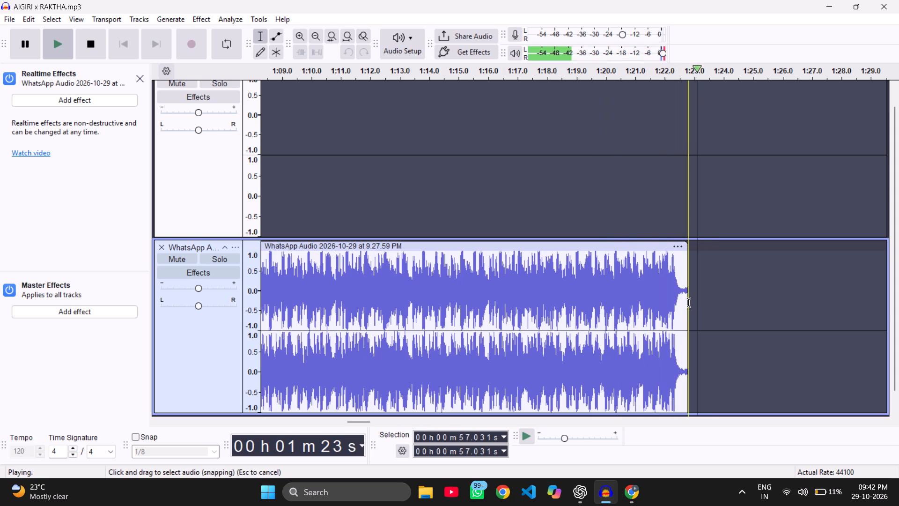
{"action": "key", "text": "space"}
Move the second AIGIRI x RAKTHA clip earlier so it starts at about 1:27, shortly after the WhatsApp Audio clip ends.
{"action": "scroll", "coordinate": [689, 303], "scroll_direction": "down", "scroll_amount": 6, "text": "ctrl"}
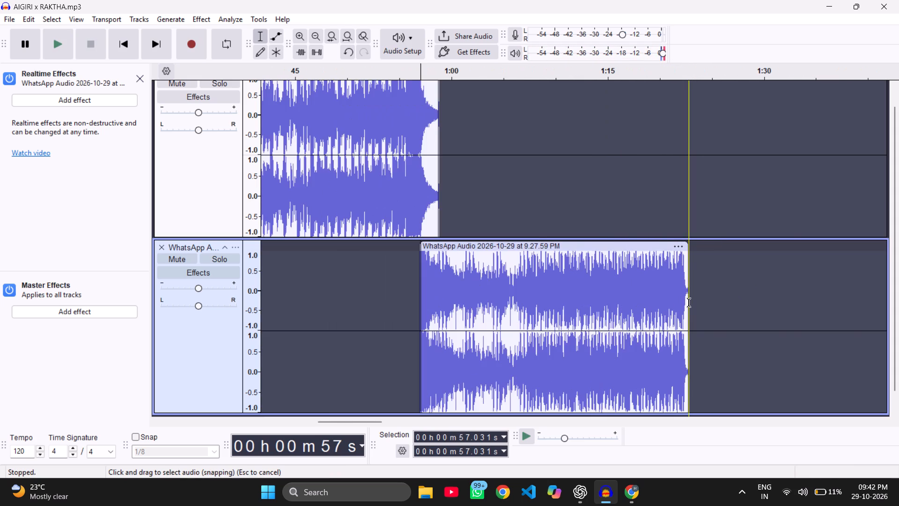
{"action": "scroll", "coordinate": [689, 303], "scroll_direction": "down", "scroll_amount": 3, "text": "ctrl"}
{"action": "scroll", "coordinate": [748, 212], "scroll_direction": "down", "scroll_amount": 5, "text": "ctrl"}
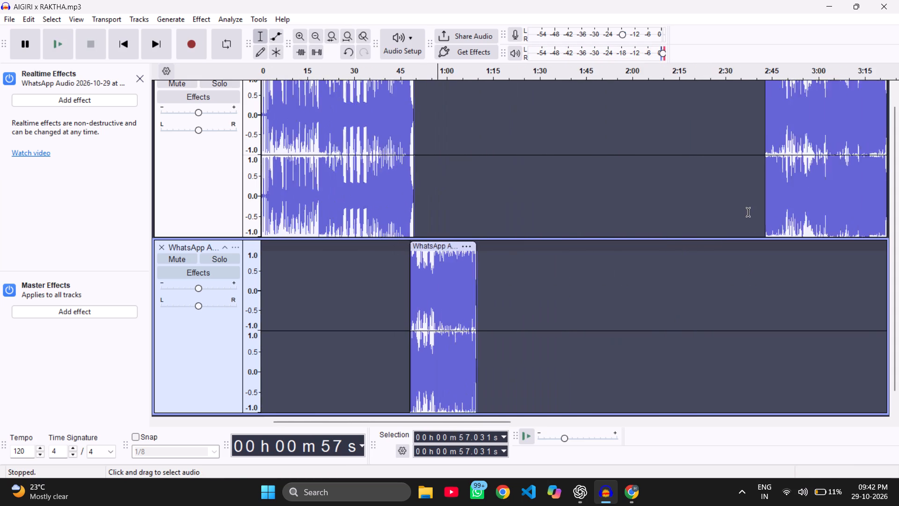
{"action": "scroll", "coordinate": [748, 212], "scroll_direction": "down", "scroll_amount": 1, "text": "ctrl"}
{"action": "left_click_drag", "start_coordinate": [745, 208], "coordinate": [713, 215]}
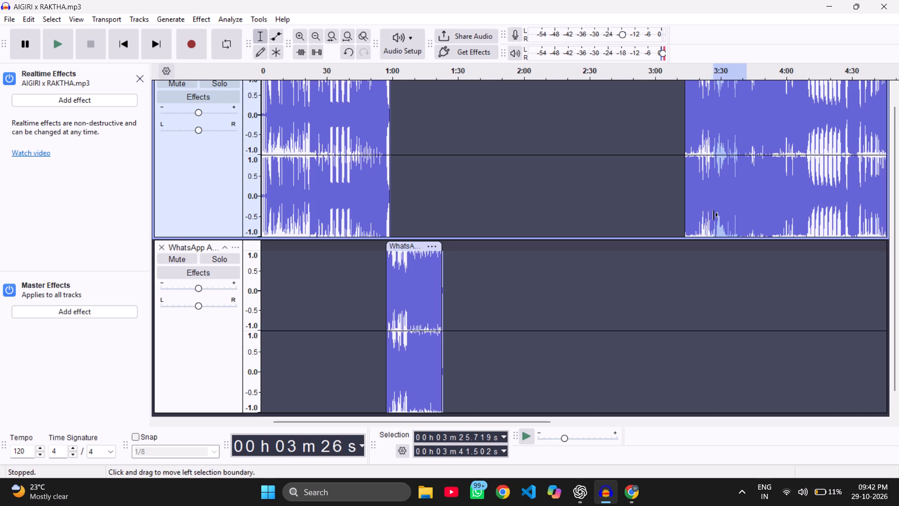
{"action": "left_click", "coordinate": [621, 225]}
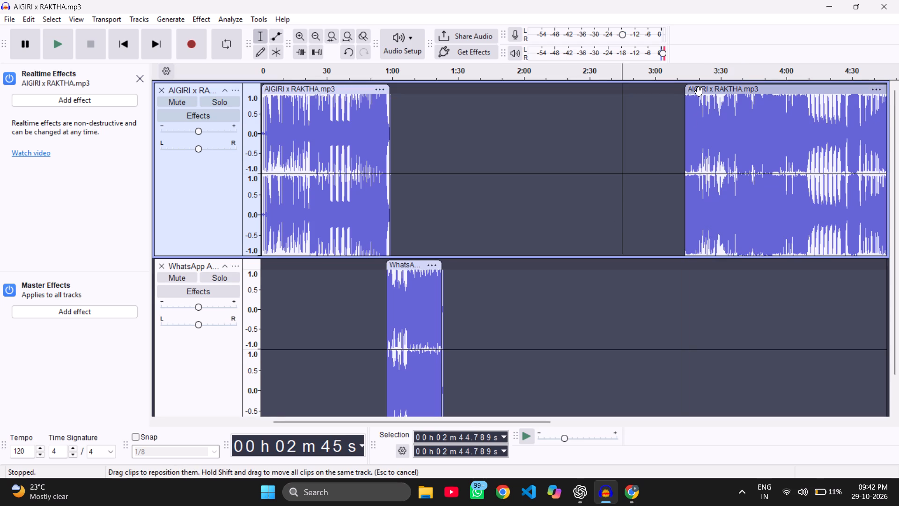
{"action": "left_click_drag", "start_coordinate": [699, 89], "coordinate": [465, 153]}
Try to play from about 1:25, just ahead of the second AIGIRI x RAKTHA clip.
{"action": "left_click", "coordinate": [449, 85]}
{"action": "key", "text": "space"}
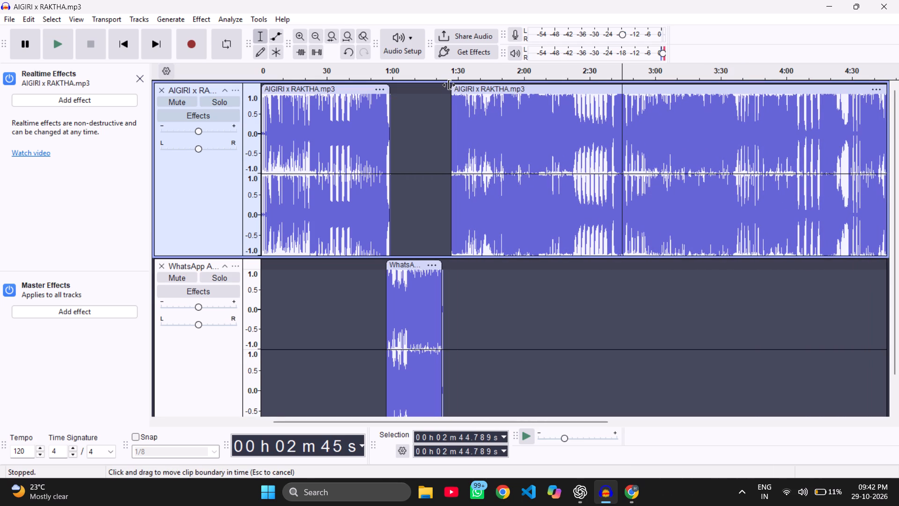
{"action": "left_click", "coordinate": [447, 75]}
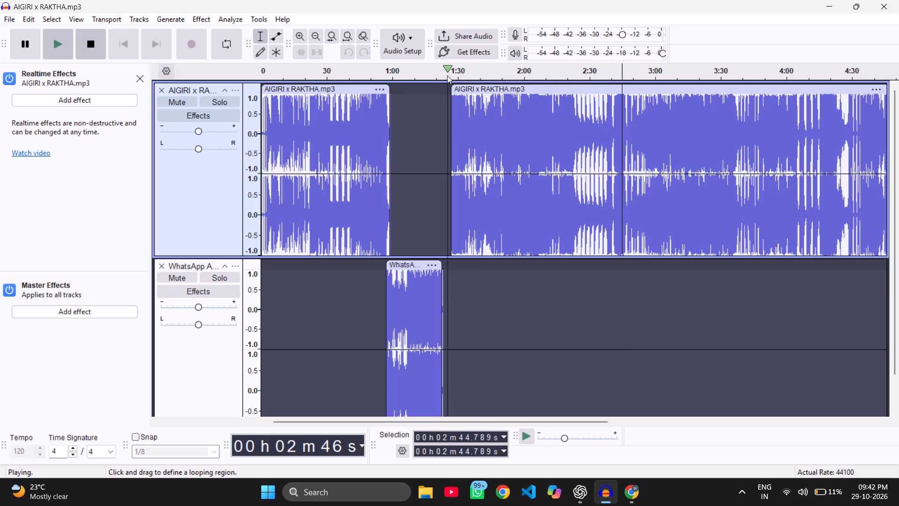
{"action": "left_click", "coordinate": [447, 75]}
{"action": "key", "text": "space"}
{"action": "key", "text": "space"}
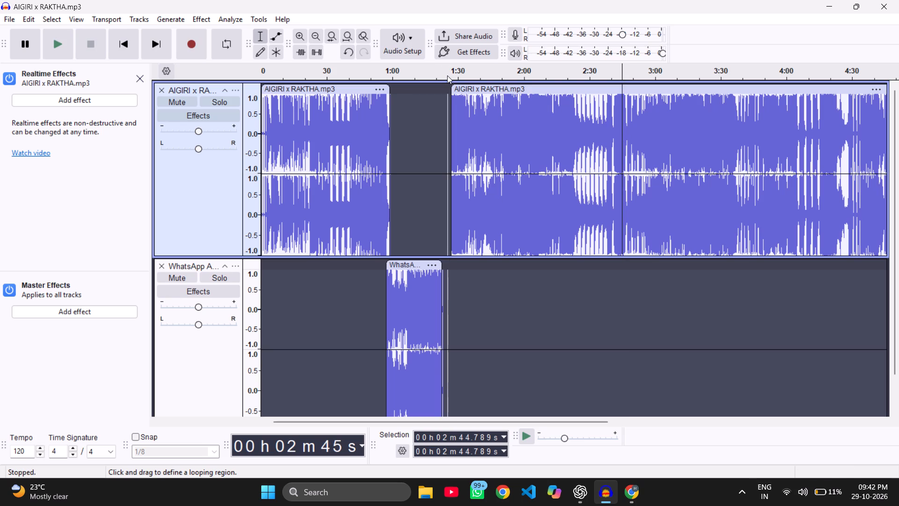
Play from about 1:25 into the start of the second AIGIRI x RAKTHA clip to check its entry, and stop playback.
{"action": "left_click", "coordinate": [447, 75]}
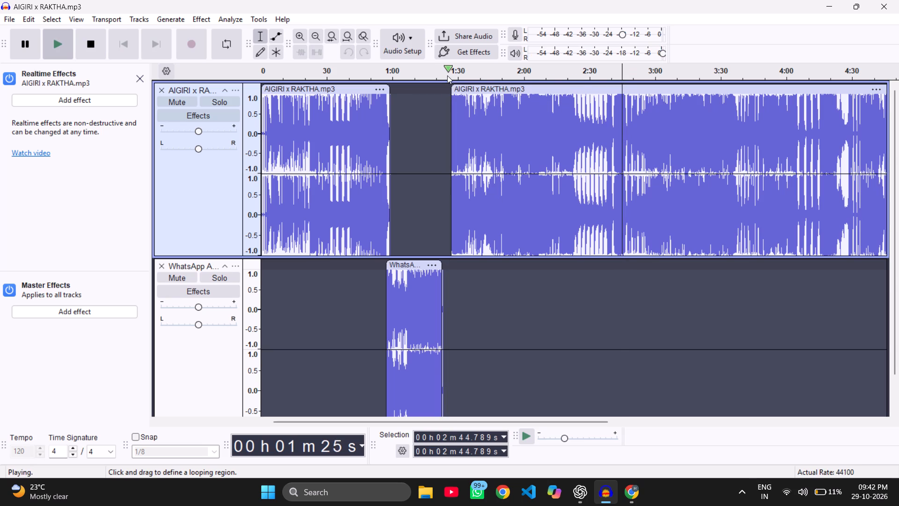
{"action": "left_click", "coordinate": [447, 75]}
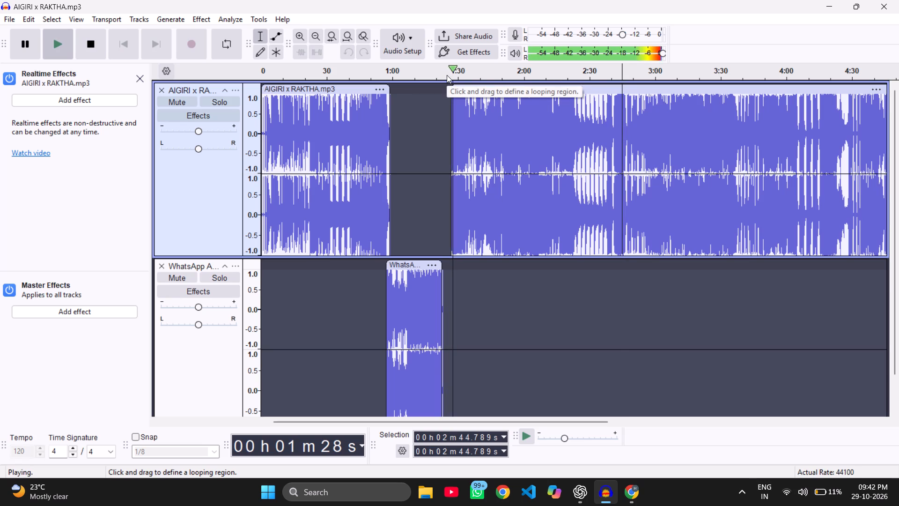
{"action": "key", "text": "space"}
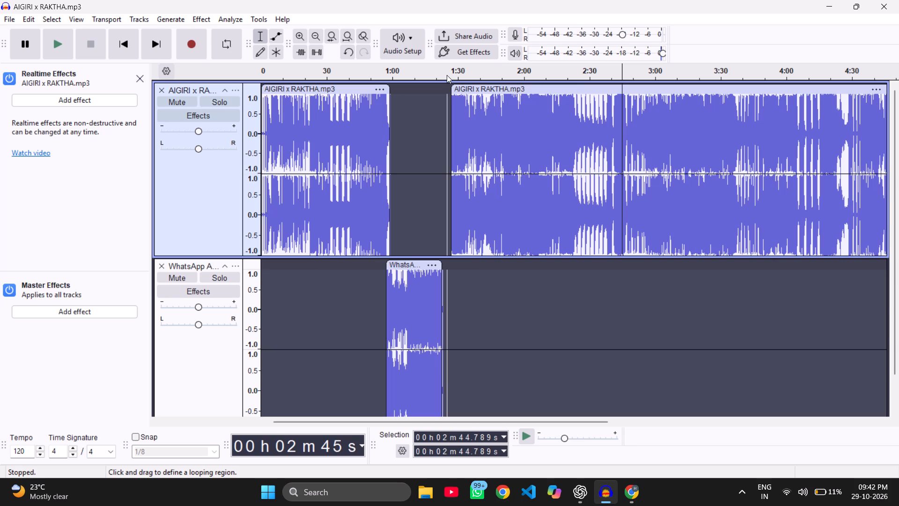
{"action": "key", "text": "space"}
{"action": "key", "text": "space"}
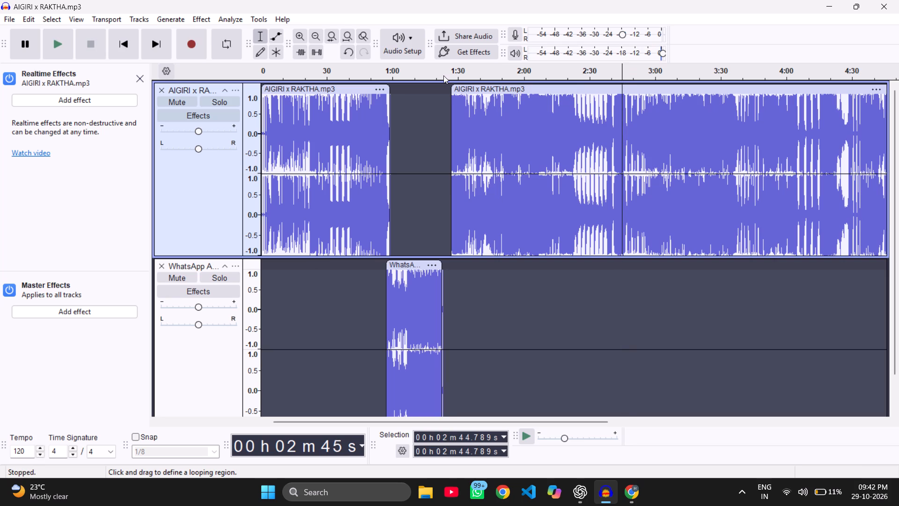
Play the gap after the WhatsApp Audio clip from about 1:23, at the clip's end, and stop playback.
{"action": "left_click", "coordinate": [442, 80]}
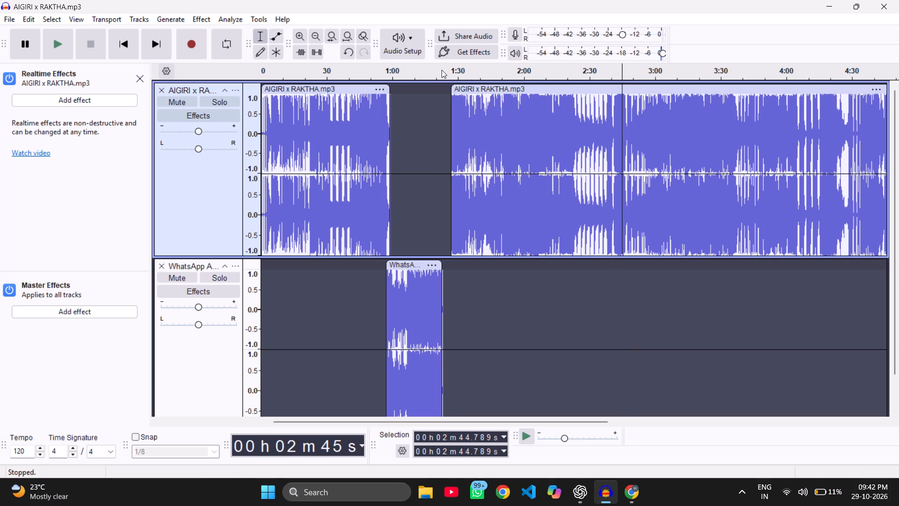
{"action": "left_click", "coordinate": [442, 70]}
{"action": "left_click", "coordinate": [442, 70]}
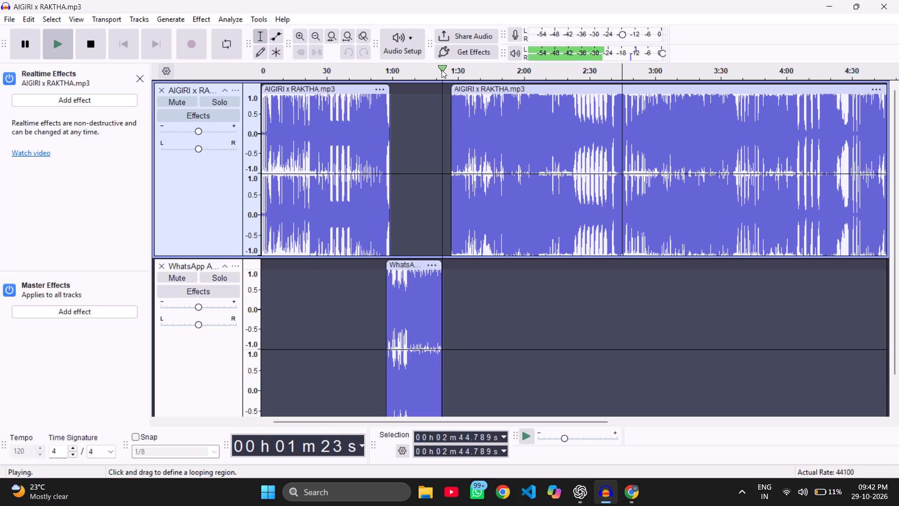
{"action": "left_click", "coordinate": [442, 70]}
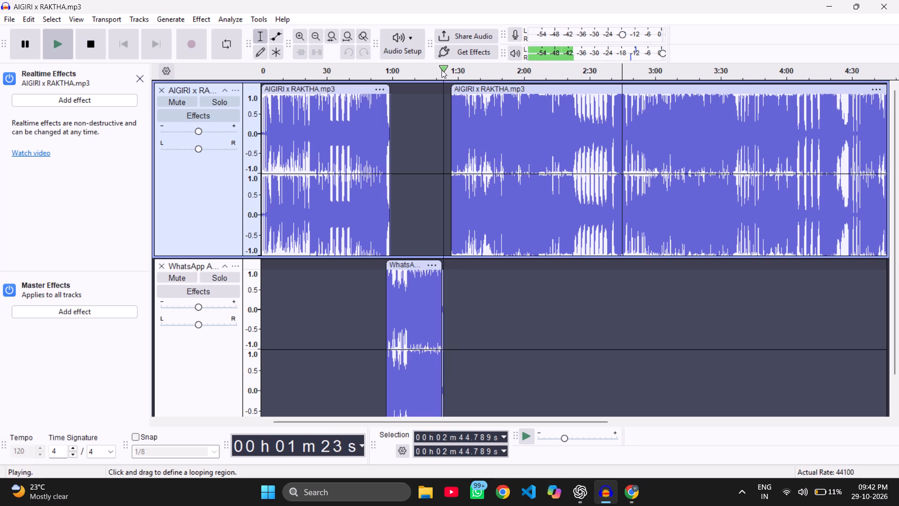
{"action": "key", "text": "space"}
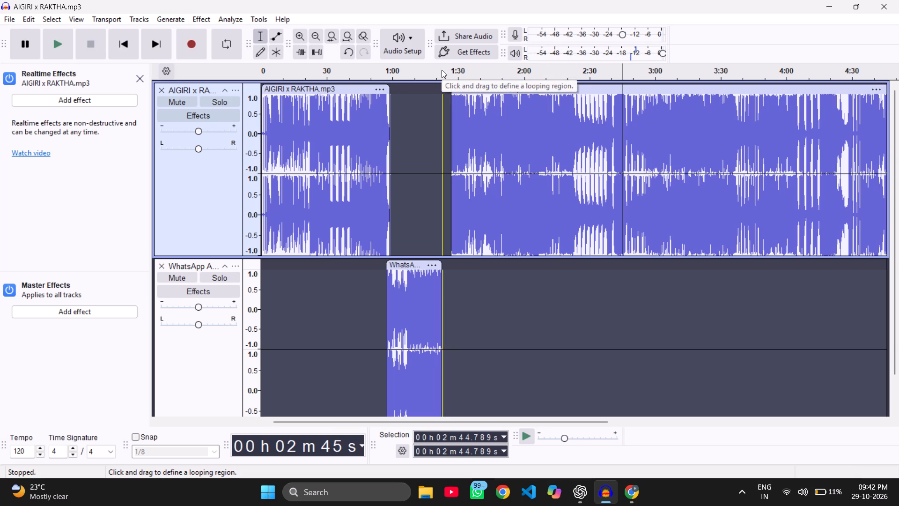
Play from the end of the WhatsApp Audio clip at about 1:23 into the second AIGIRI x RAKTHA clip, and stop playback.
{"action": "left_click", "coordinate": [442, 70]}
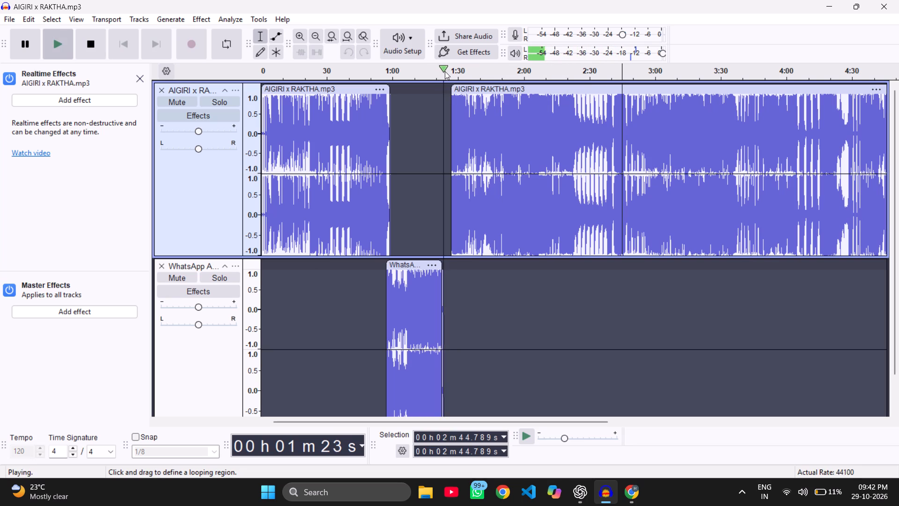
{"action": "left_click", "coordinate": [446, 75]}
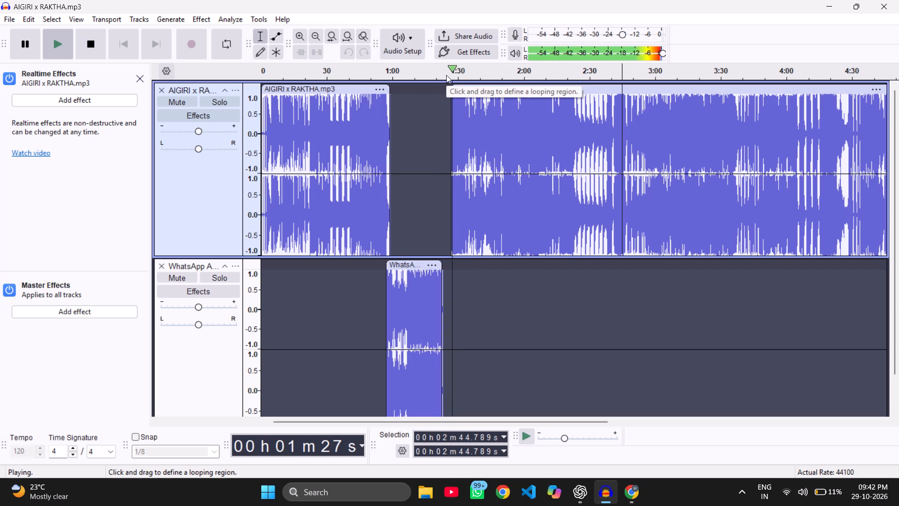
{"action": "scroll", "coordinate": [446, 75], "scroll_direction": "up", "scroll_amount": 5, "text": "ctrl"}
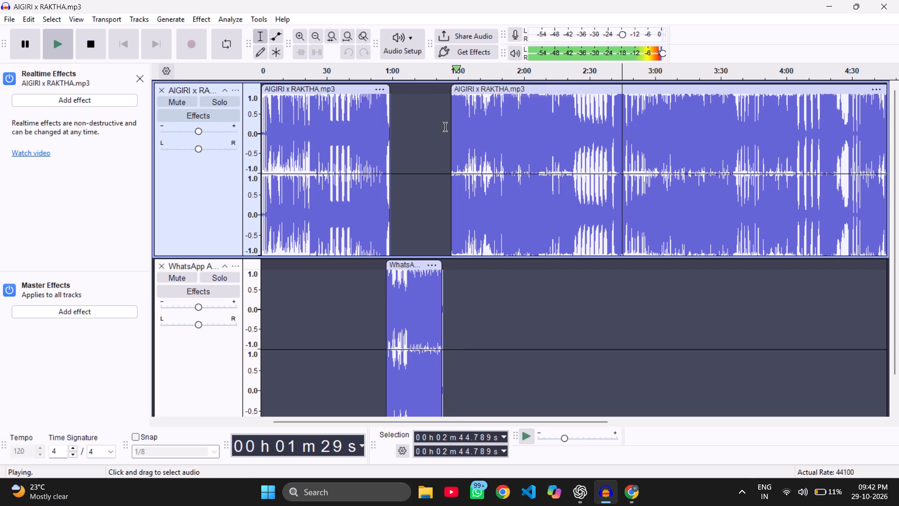
{"action": "scroll", "coordinate": [445, 127], "scroll_direction": "up", "scroll_amount": 15, "text": "ctrl"}
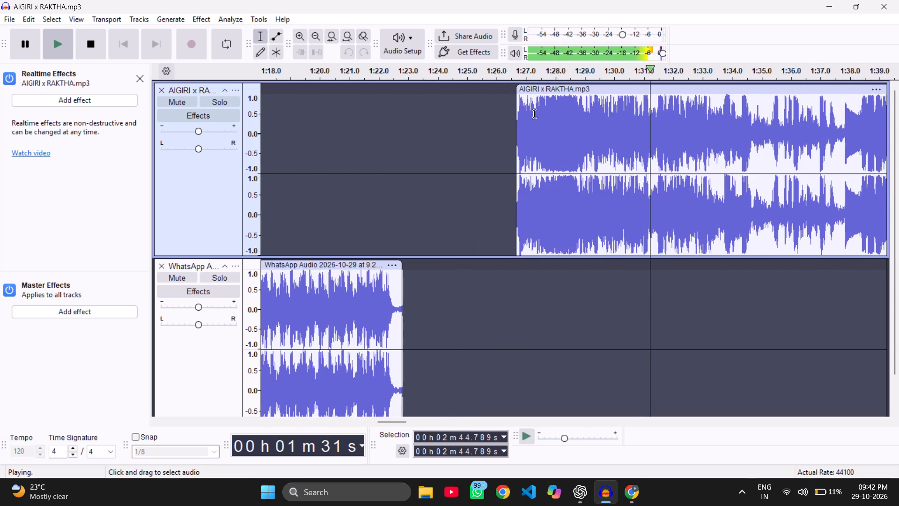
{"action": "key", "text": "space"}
Move the second AIGIRI x RAKTHA clip earlier to about 1:22.8, so it starts exactly where the WhatsApp Audio clip ends.
{"action": "left_click_drag", "start_coordinate": [556, 91], "coordinate": [479, 108]}
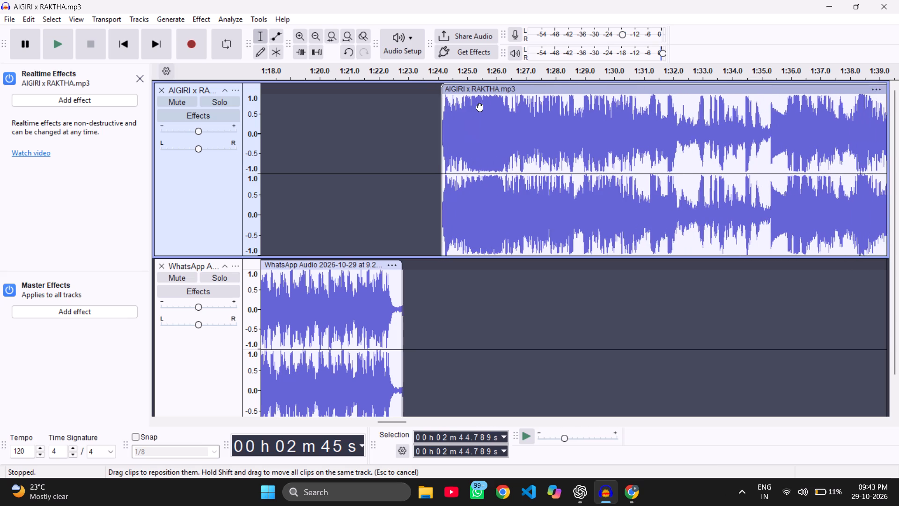
{"action": "left_click_drag", "start_coordinate": [479, 108], "coordinate": [444, 118]}
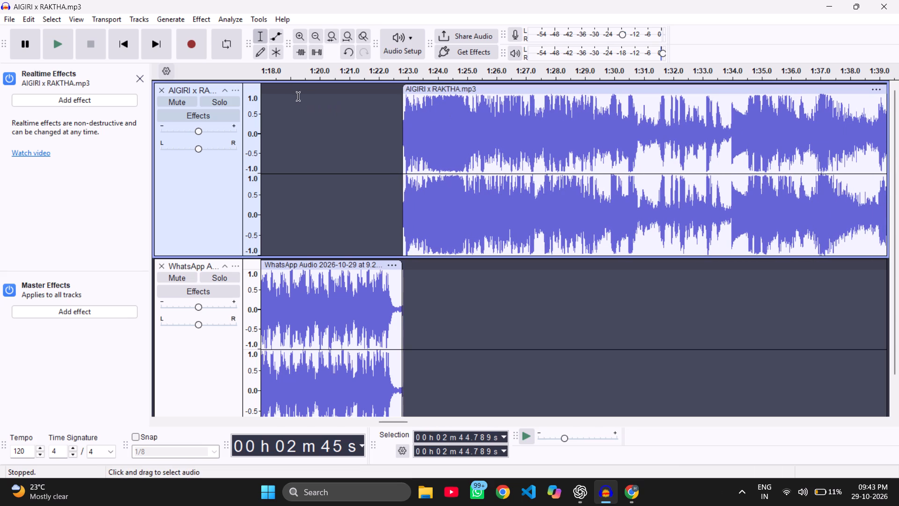
Play from about 1:01 and again check the join between the WhatsApp Audio clip and the second AIGIRI x RAKTHA clip, and stop playback.
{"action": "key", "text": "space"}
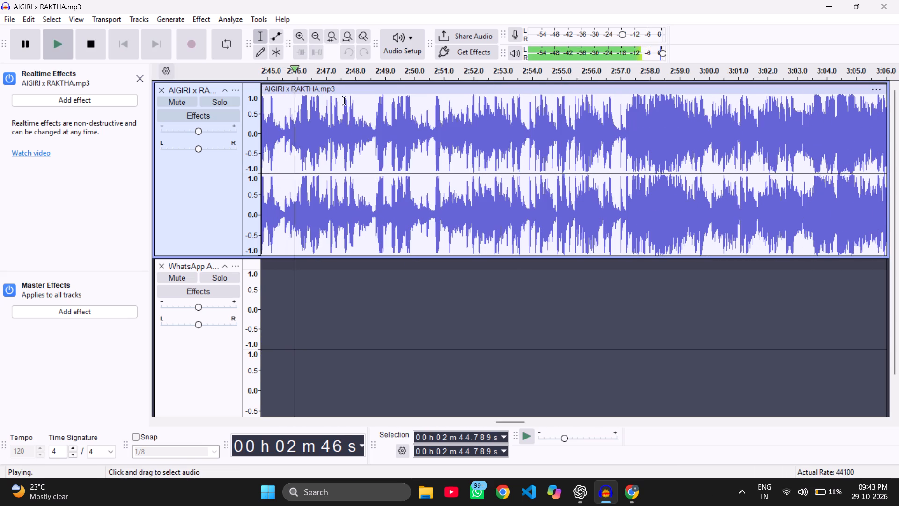
{"action": "scroll", "coordinate": [532, 307], "scroll_direction": "down", "scroll_amount": 12, "text": "ctrl"}
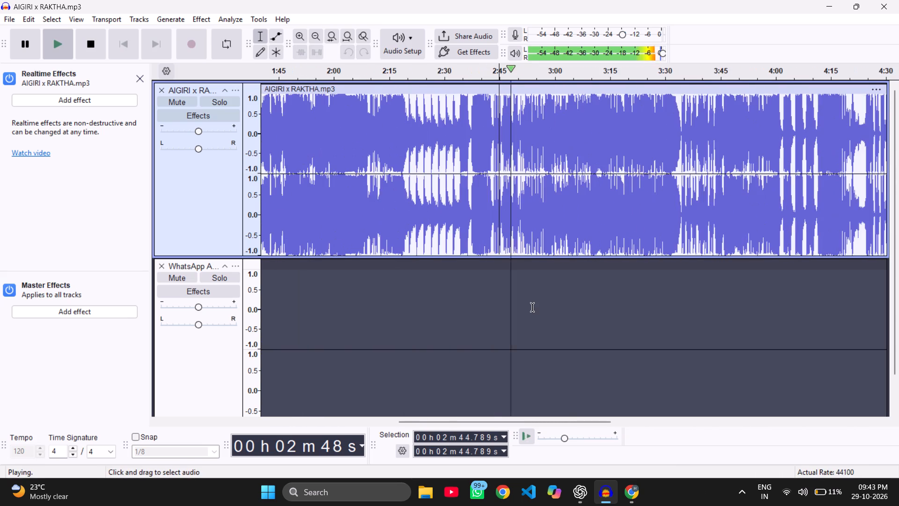
{"action": "scroll", "coordinate": [532, 307], "scroll_direction": "down", "scroll_amount": 3, "text": "ctrl"}
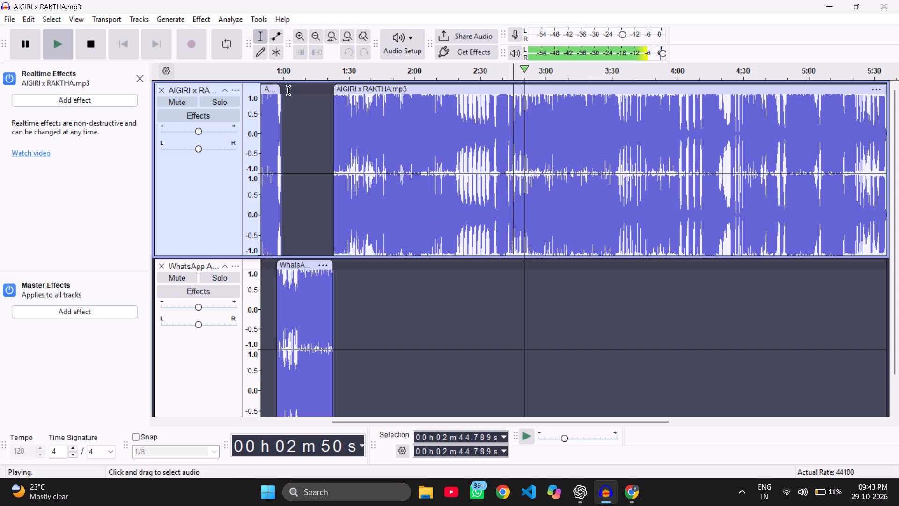
{"action": "left_click", "coordinate": [287, 76]}
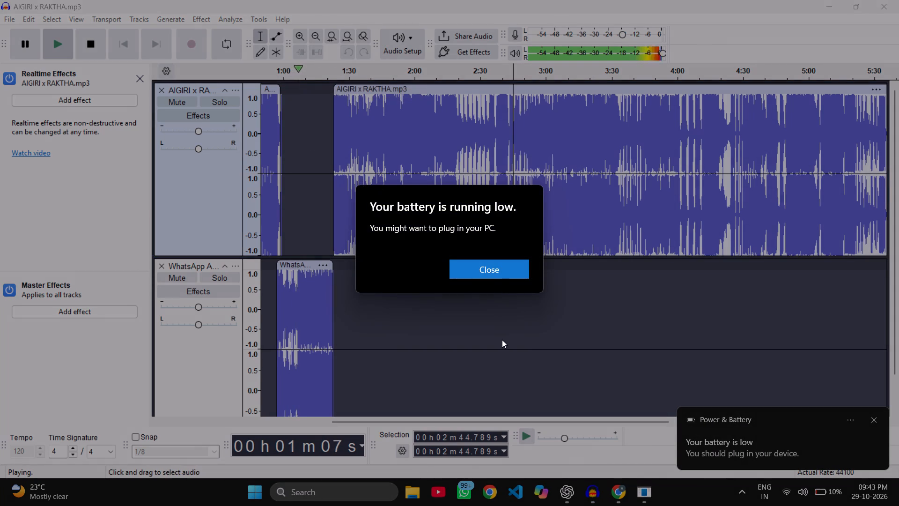
{"action": "left_click", "coordinate": [491, 270]}
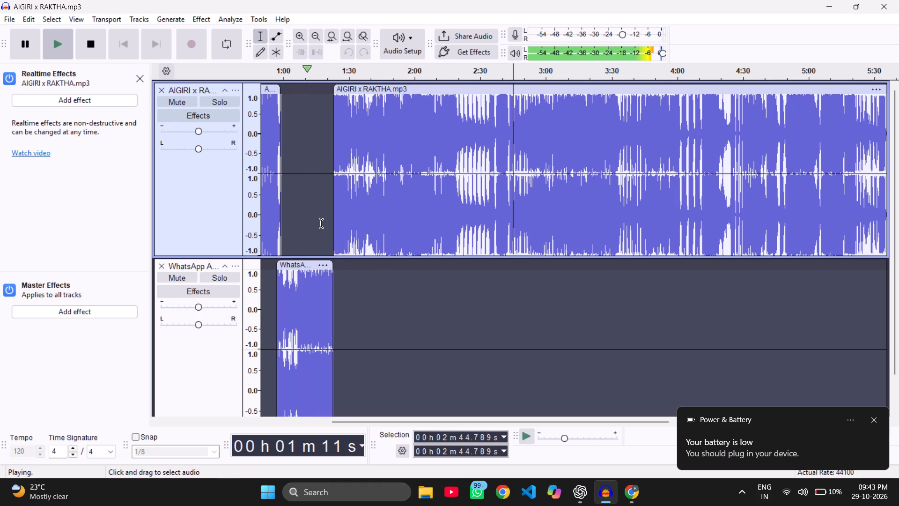
{"action": "scroll", "coordinate": [321, 223], "scroll_direction": "up", "scroll_amount": 12, "text": "ctrl"}
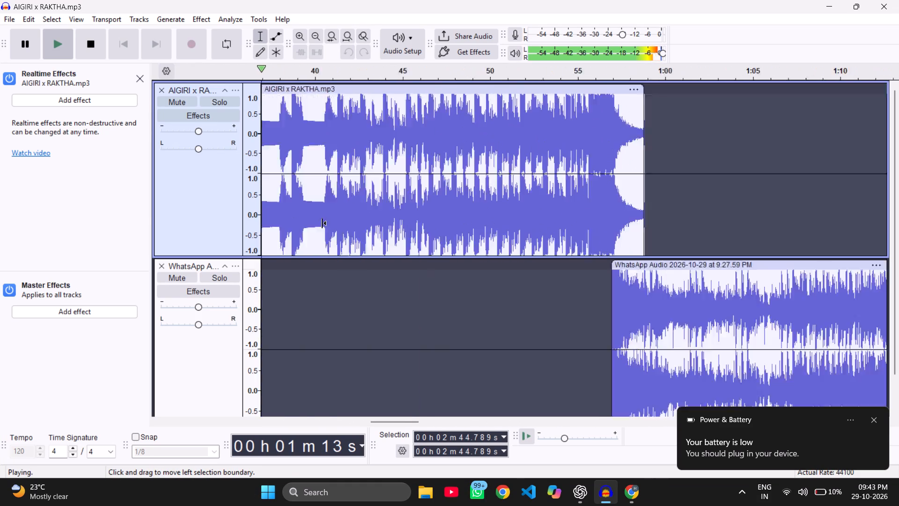
{"action": "scroll", "coordinate": [321, 223], "scroll_direction": "right", "scroll_amount": 1}
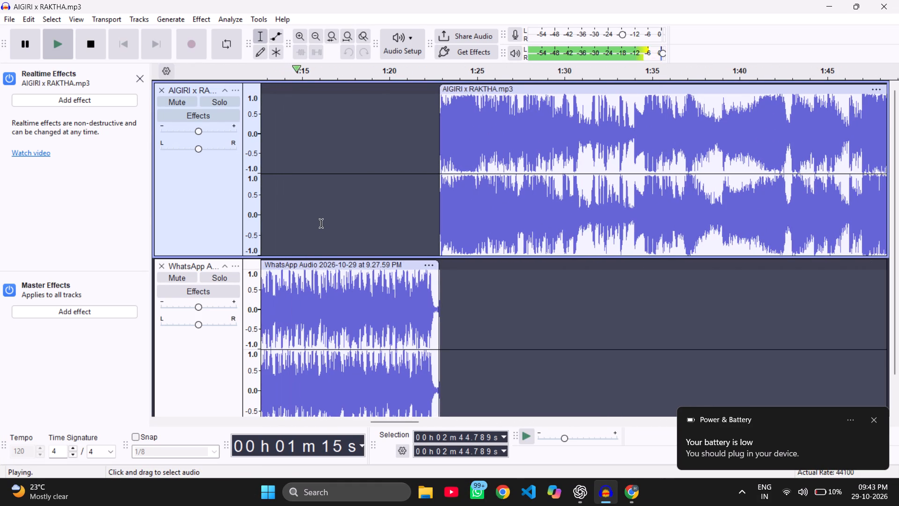
{"action": "scroll", "coordinate": [321, 223], "scroll_direction": "right", "scroll_amount": 1}
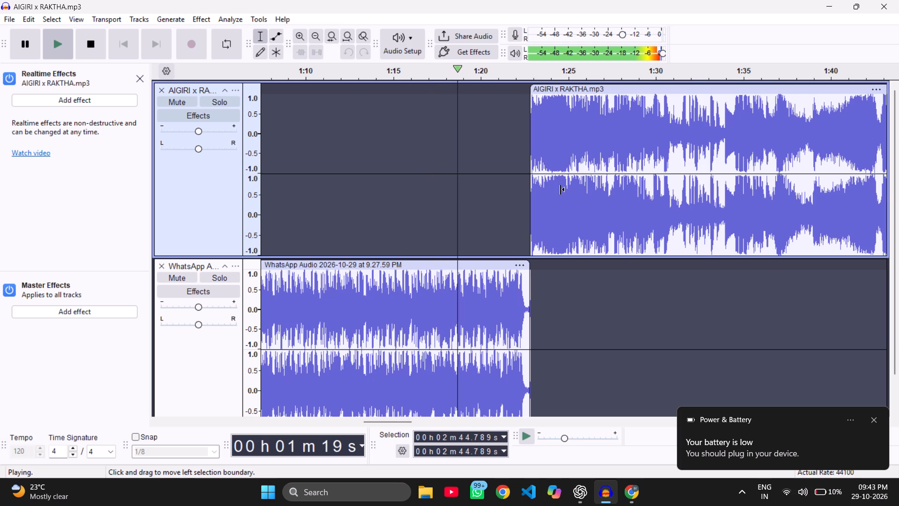
{"action": "scroll", "coordinate": [560, 190], "scroll_direction": "up", "scroll_amount": 4, "text": "ctrl"}
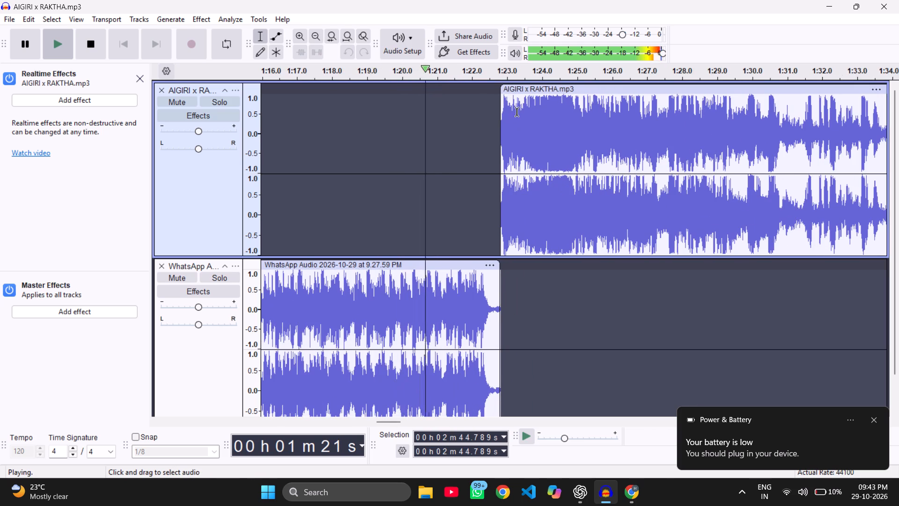
{"action": "left_click_drag", "start_coordinate": [516, 92], "coordinate": [505, 96]}
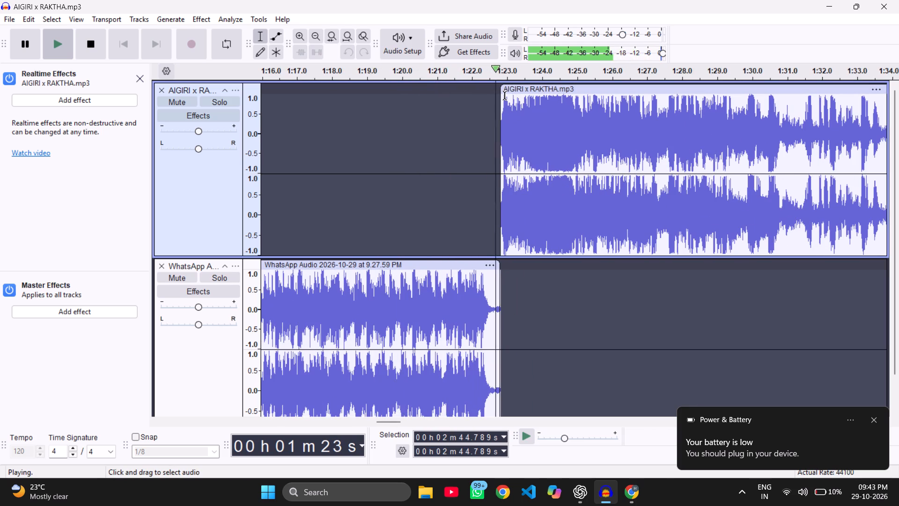
{"action": "left_click_drag", "start_coordinate": [505, 96], "coordinate": [505, 96]}
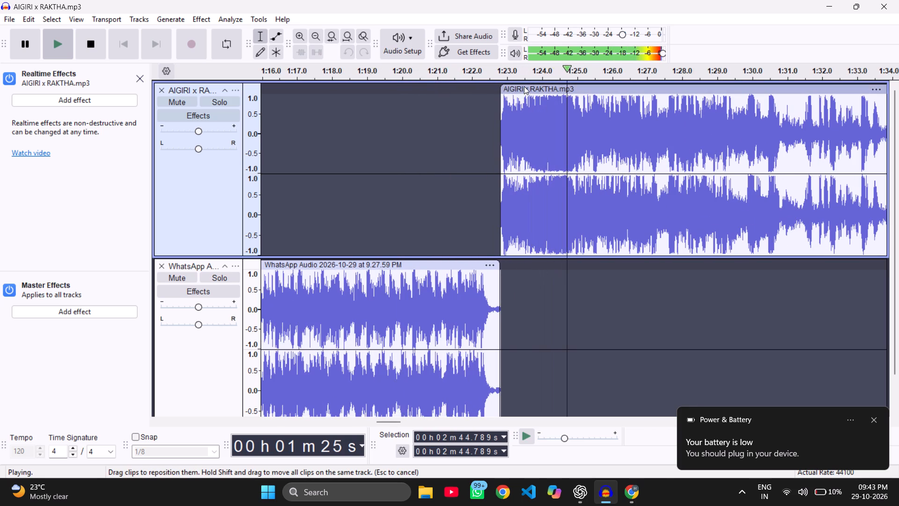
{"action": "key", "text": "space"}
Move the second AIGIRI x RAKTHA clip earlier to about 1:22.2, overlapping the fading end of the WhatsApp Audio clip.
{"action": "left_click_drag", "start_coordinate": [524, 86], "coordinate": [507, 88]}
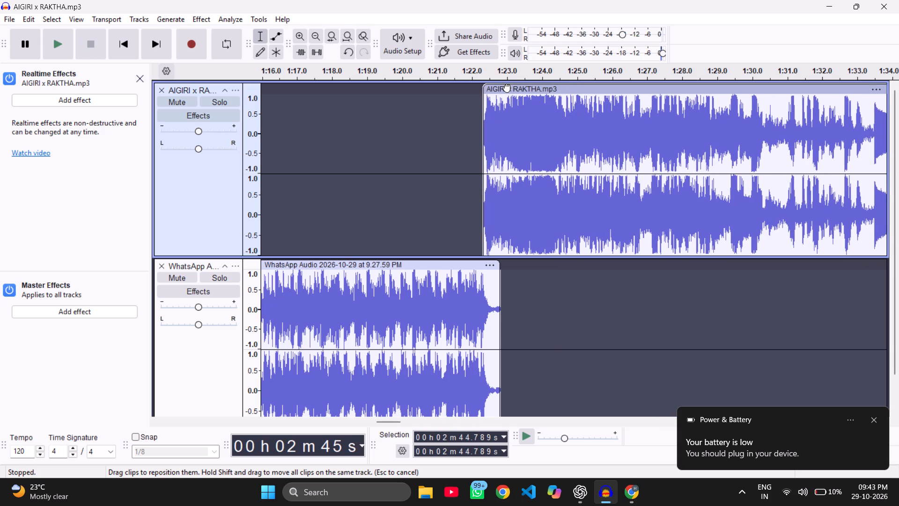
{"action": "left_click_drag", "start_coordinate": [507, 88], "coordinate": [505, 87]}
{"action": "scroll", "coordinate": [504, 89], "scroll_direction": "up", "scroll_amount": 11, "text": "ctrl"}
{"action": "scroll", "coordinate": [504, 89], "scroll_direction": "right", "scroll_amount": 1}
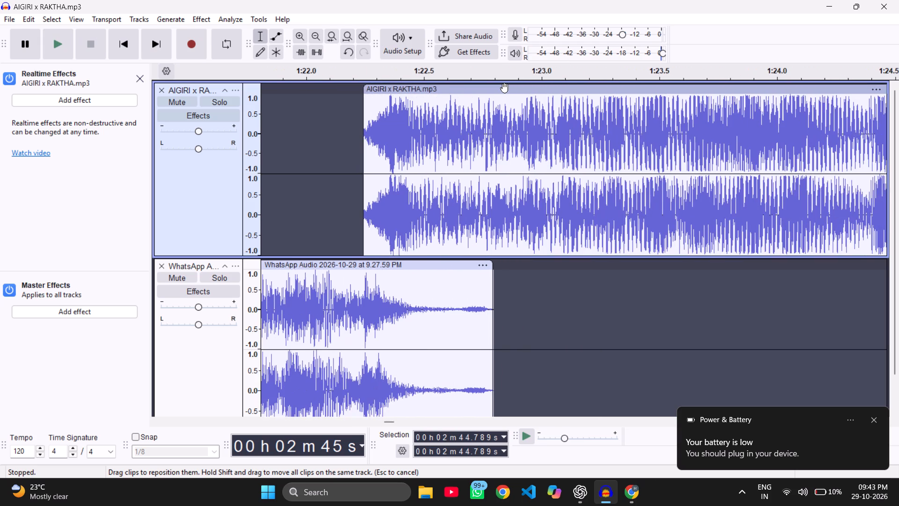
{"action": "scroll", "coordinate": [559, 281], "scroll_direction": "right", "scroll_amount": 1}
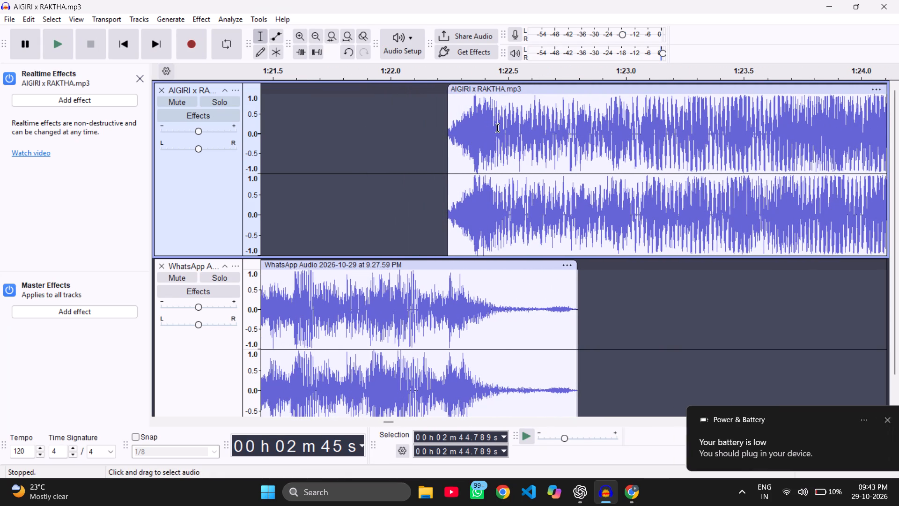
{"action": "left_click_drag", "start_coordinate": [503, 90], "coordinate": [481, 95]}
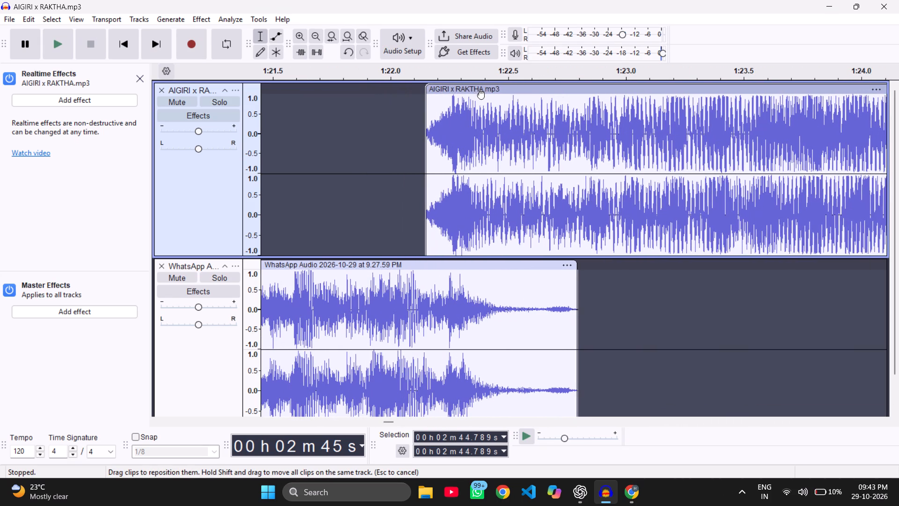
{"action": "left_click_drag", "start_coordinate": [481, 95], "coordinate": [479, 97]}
Play from about 1:15 through the overlap of the WhatsApp Audio and second AIGIRI x RAKTHA clips, and stop playback.
{"action": "scroll", "coordinate": [479, 97], "scroll_direction": "down", "scroll_amount": 12, "text": "ctrl"}
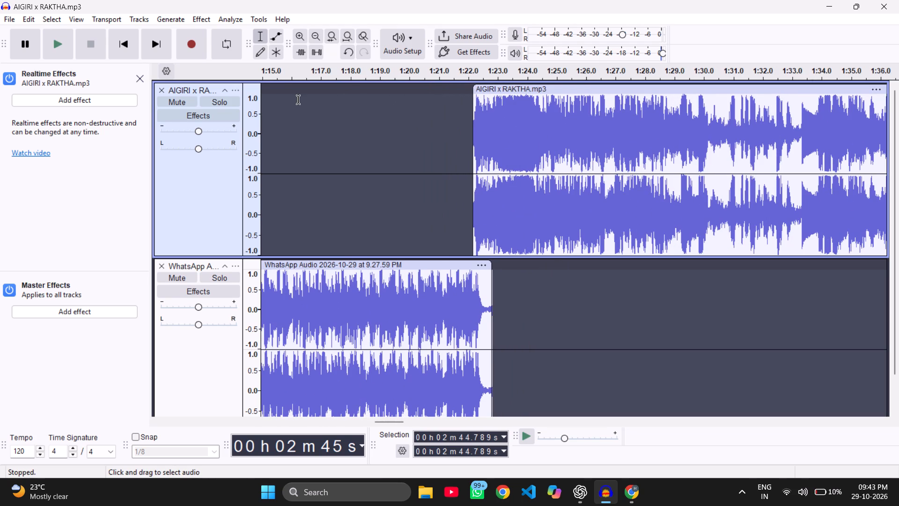
{"action": "left_click", "coordinate": [275, 74]}
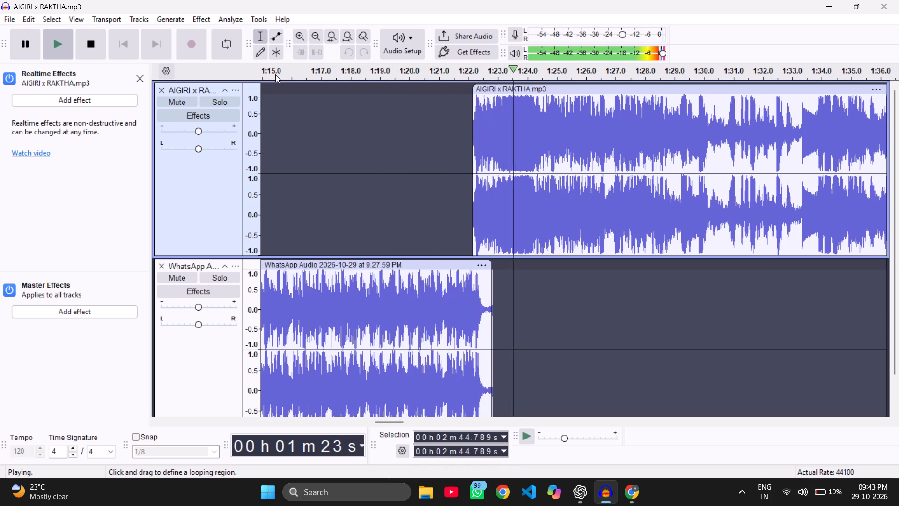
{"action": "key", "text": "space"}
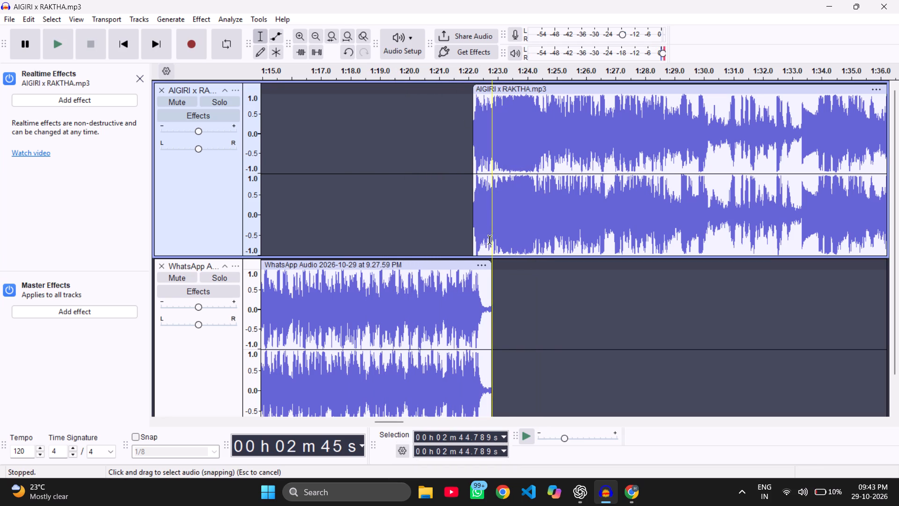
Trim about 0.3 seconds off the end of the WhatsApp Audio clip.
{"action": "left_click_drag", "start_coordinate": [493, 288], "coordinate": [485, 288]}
Play from about 1:16 through the trimmed end of the WhatsApp Audio clip into the second AIGIRI x RAKTHA clip, and stop playback.
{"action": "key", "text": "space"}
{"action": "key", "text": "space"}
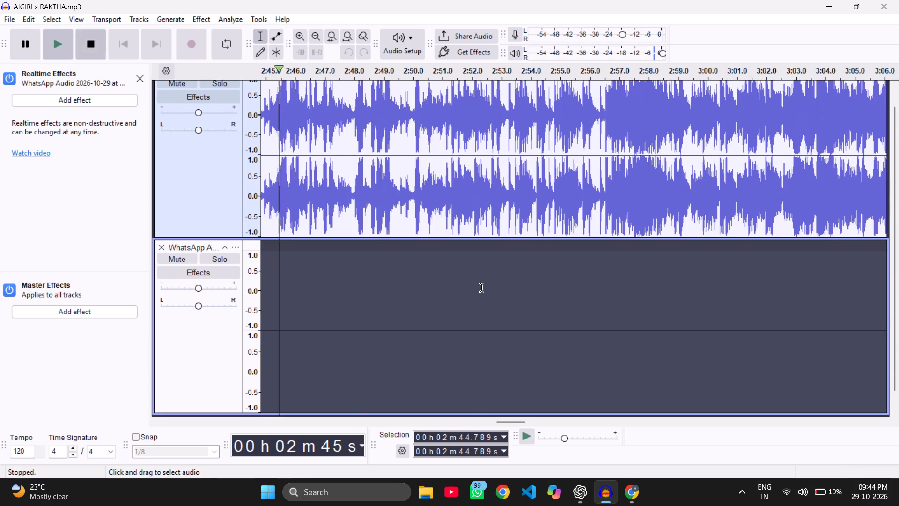
{"action": "scroll", "coordinate": [482, 288], "scroll_direction": "down", "scroll_amount": 10, "text": "ctrl"}
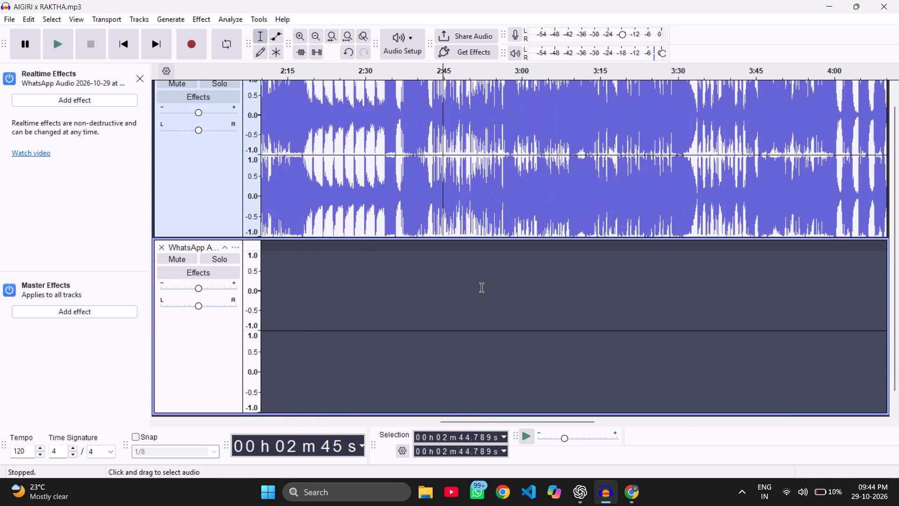
{"action": "scroll", "coordinate": [482, 288], "scroll_direction": "down", "scroll_amount": 9, "text": "ctrl"}
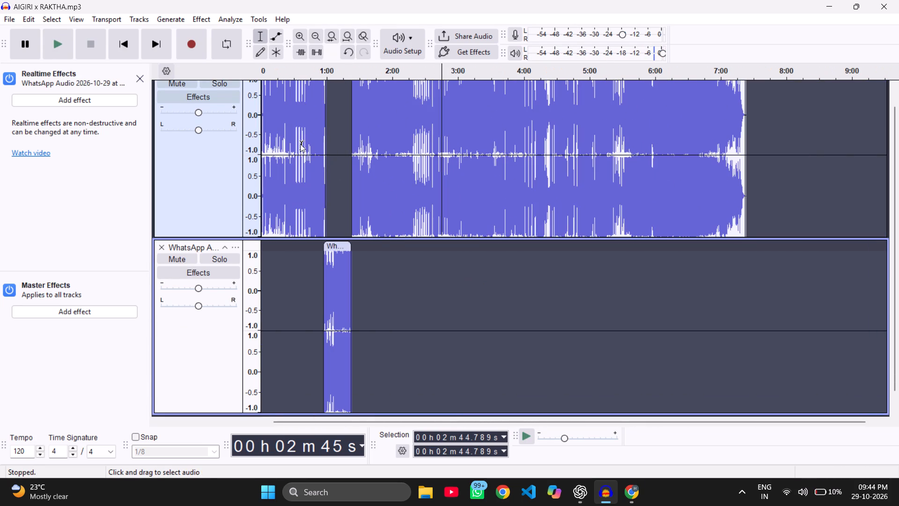
{"action": "left_click", "coordinate": [338, 77]}
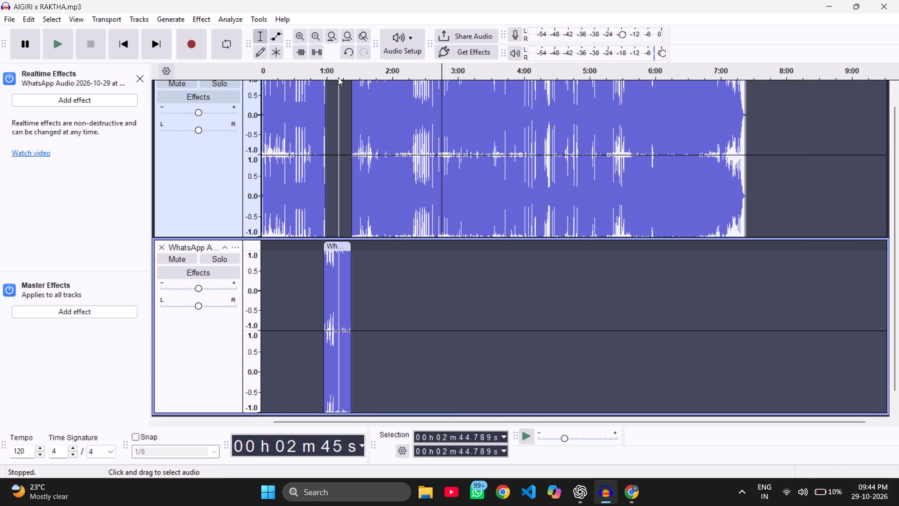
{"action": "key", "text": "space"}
{"action": "left_click", "coordinate": [345, 74]}
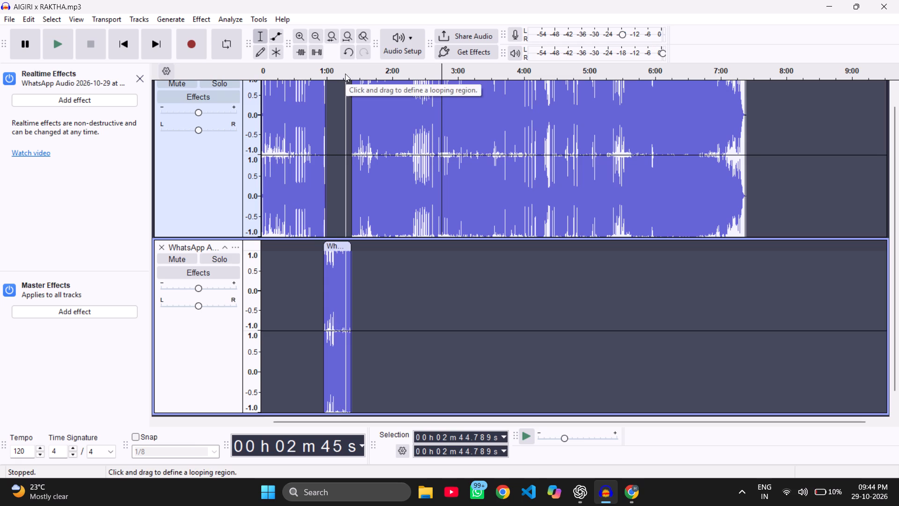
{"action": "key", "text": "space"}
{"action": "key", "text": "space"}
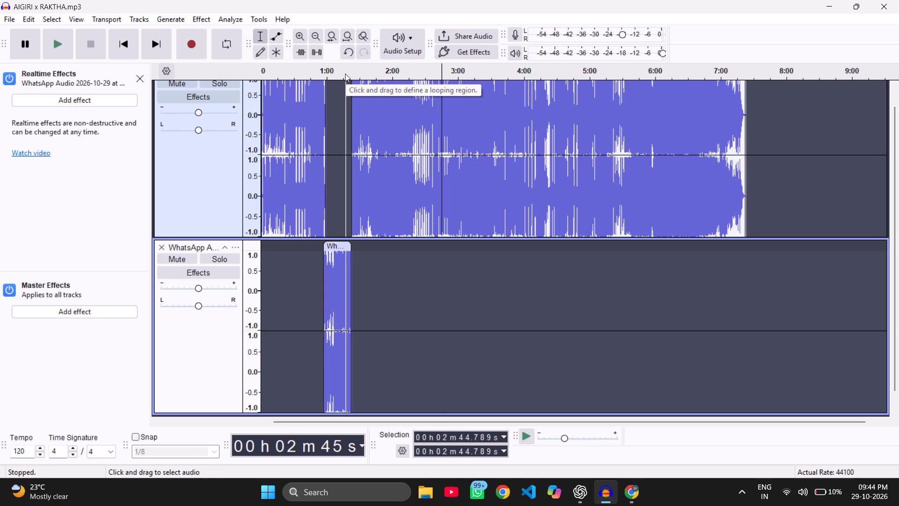
{"action": "left_click", "coordinate": [345, 74]}
{"action": "left_click", "coordinate": [345, 74]}
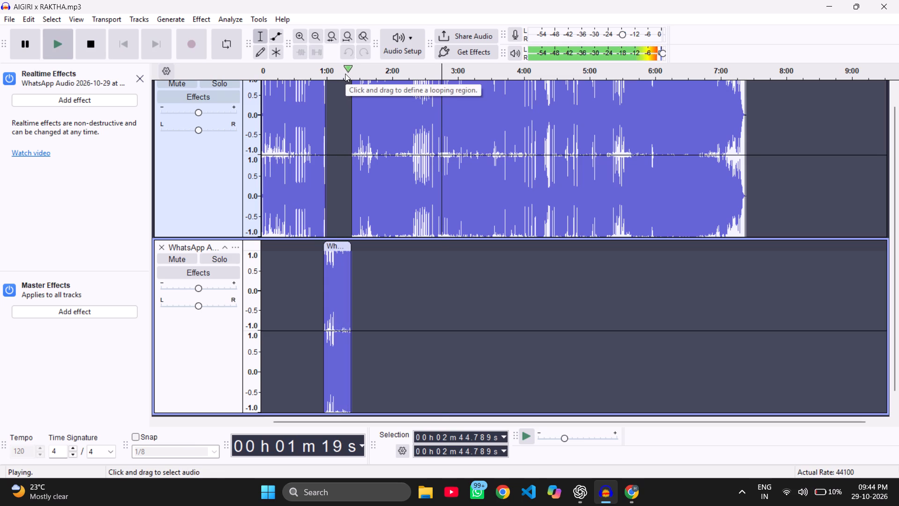
{"action": "scroll", "coordinate": [345, 74], "scroll_direction": "up", "scroll_amount": 3, "text": "ctrl"}
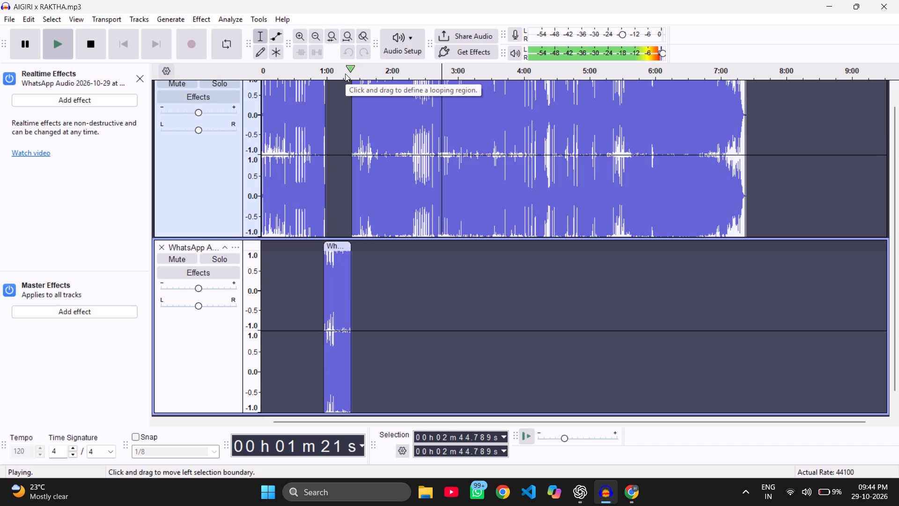
{"action": "scroll", "coordinate": [345, 74], "scroll_direction": "up", "scroll_amount": 1, "text": "ctrl"}
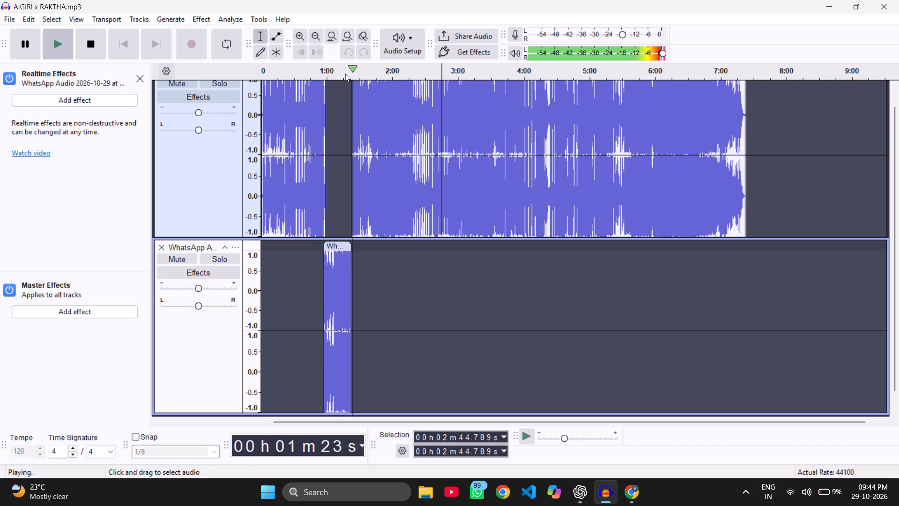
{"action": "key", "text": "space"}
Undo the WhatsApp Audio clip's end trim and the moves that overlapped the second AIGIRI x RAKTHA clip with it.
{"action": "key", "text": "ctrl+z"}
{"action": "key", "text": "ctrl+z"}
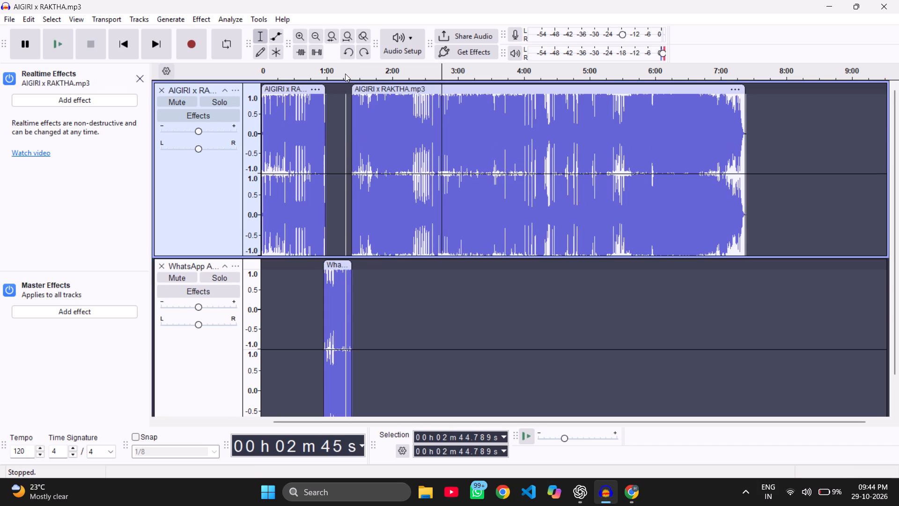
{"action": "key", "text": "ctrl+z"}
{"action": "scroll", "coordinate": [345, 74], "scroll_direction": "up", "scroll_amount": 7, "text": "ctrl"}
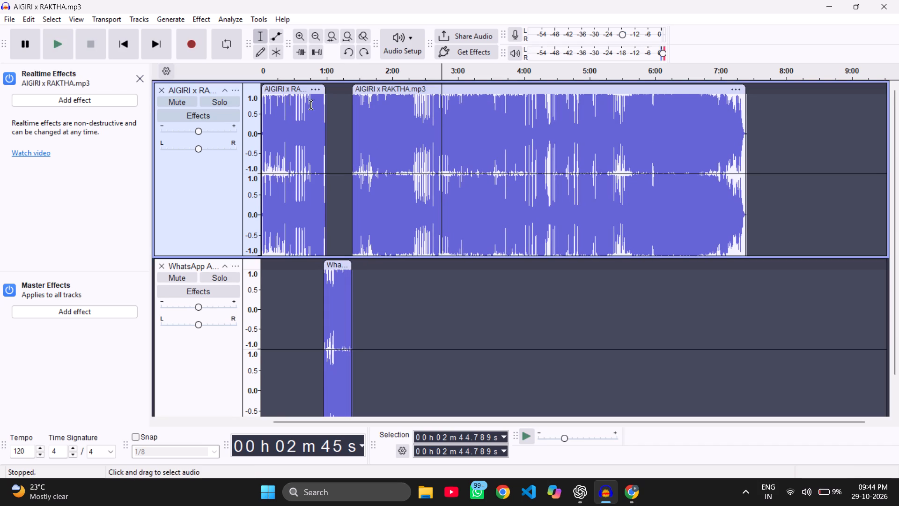
Undo the previous move of the second AIGIRI x RAKTHA clip that placed it against the end of the WhatsApp Audio clip.
{"action": "scroll", "coordinate": [340, 182], "scroll_direction": "up", "scroll_amount": 20, "text": "ctrl"}
{"action": "key", "text": "ctrl+z"}
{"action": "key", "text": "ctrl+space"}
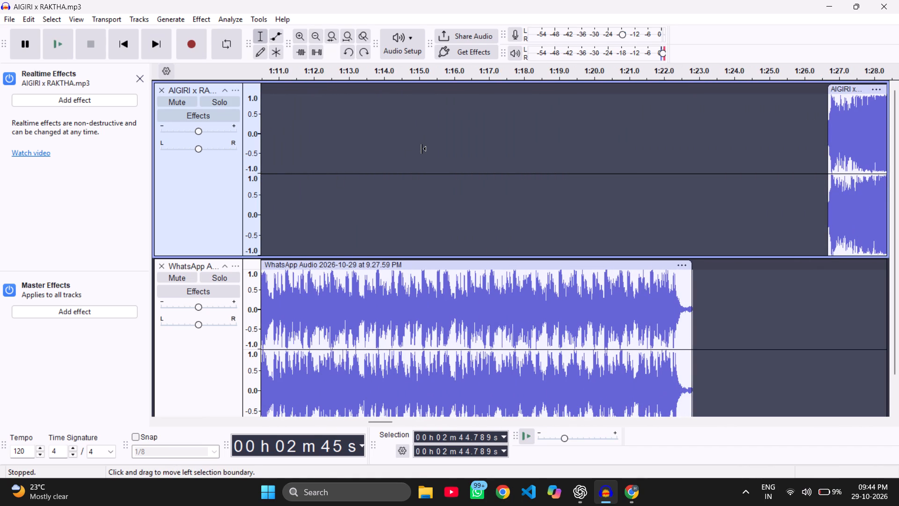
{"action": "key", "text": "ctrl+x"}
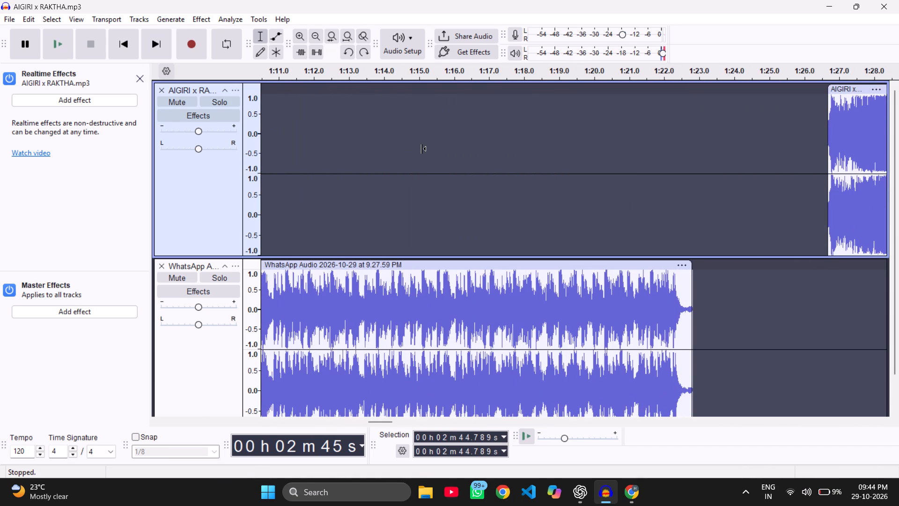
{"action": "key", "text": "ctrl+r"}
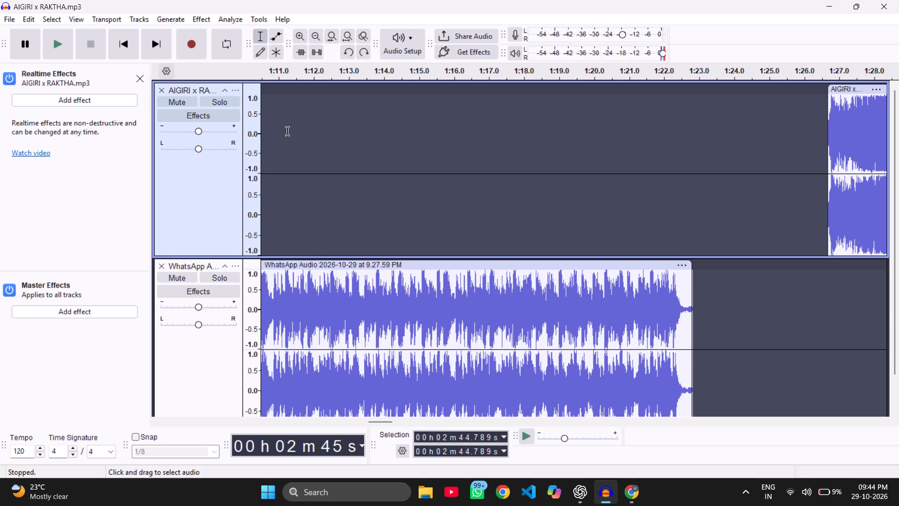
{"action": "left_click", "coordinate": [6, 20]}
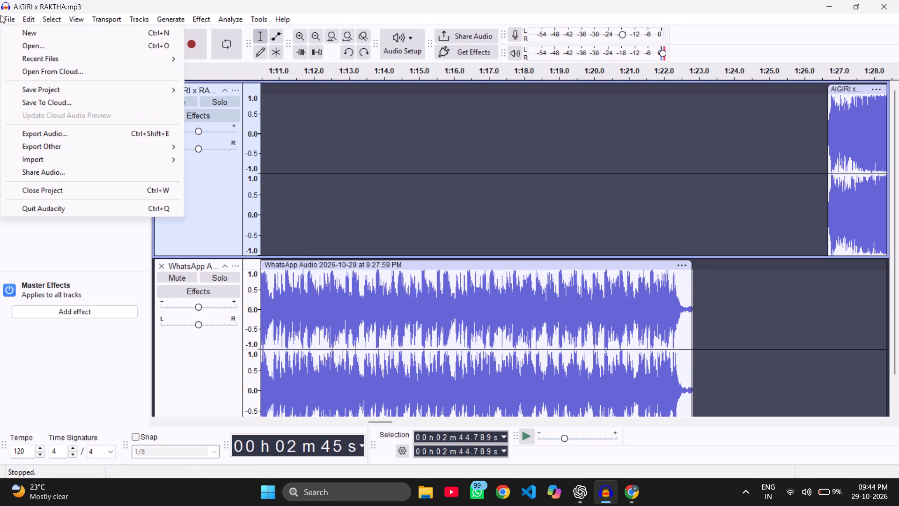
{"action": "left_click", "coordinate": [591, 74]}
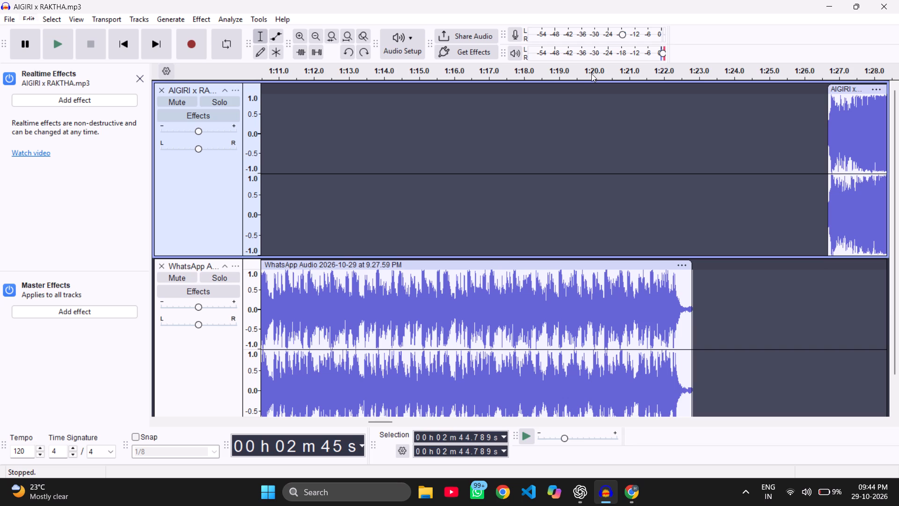
Play from about 1:20 past the end of the WhatsApp Audio clip toward the second AIGIRI x RAKTHA clip, and stop playback.
{"action": "left_click", "coordinate": [591, 74]}
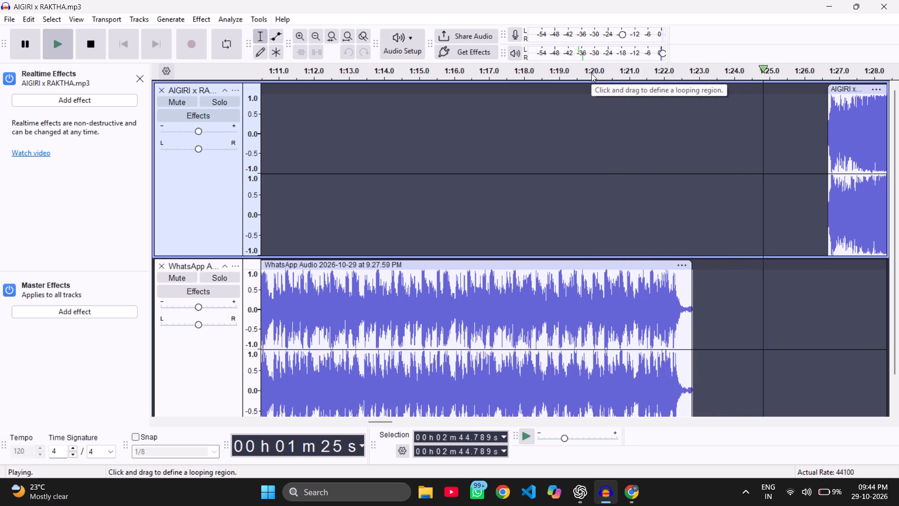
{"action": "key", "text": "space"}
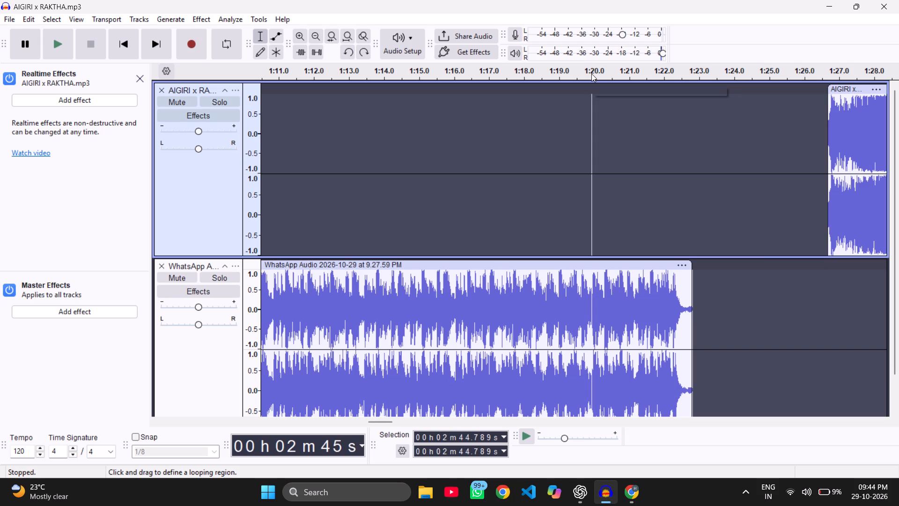
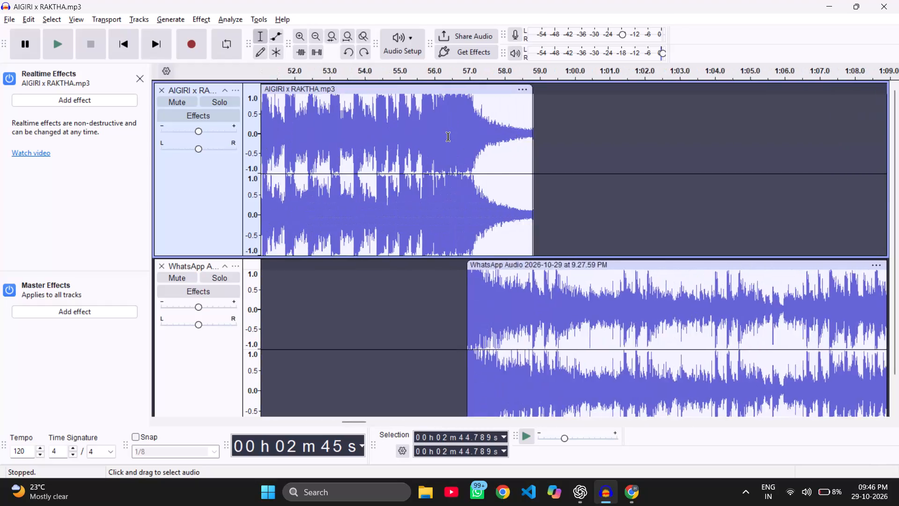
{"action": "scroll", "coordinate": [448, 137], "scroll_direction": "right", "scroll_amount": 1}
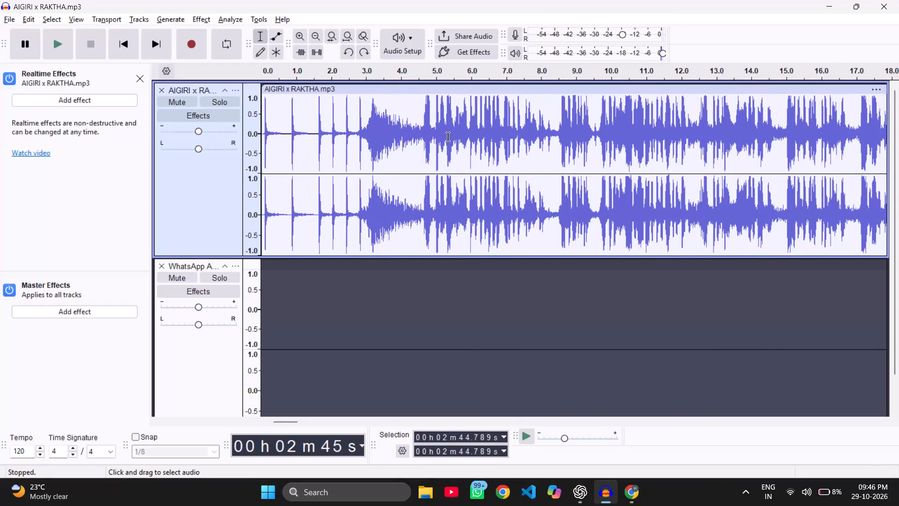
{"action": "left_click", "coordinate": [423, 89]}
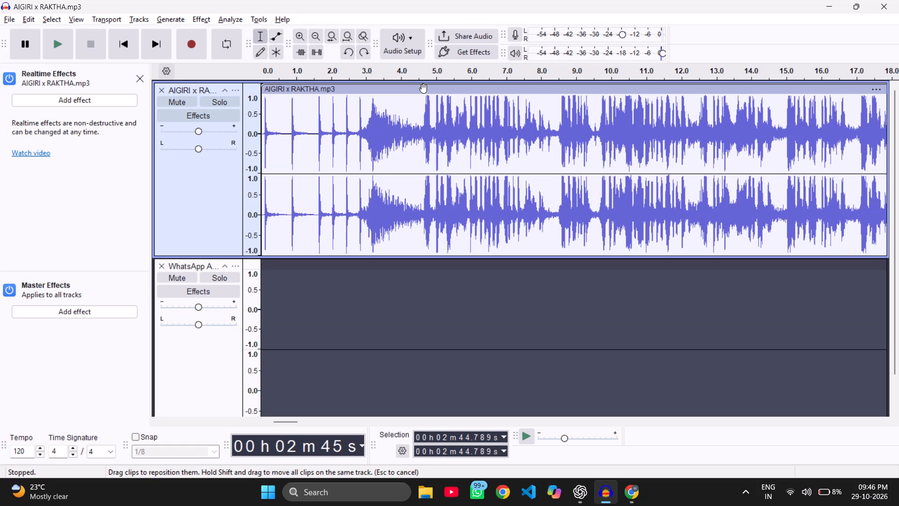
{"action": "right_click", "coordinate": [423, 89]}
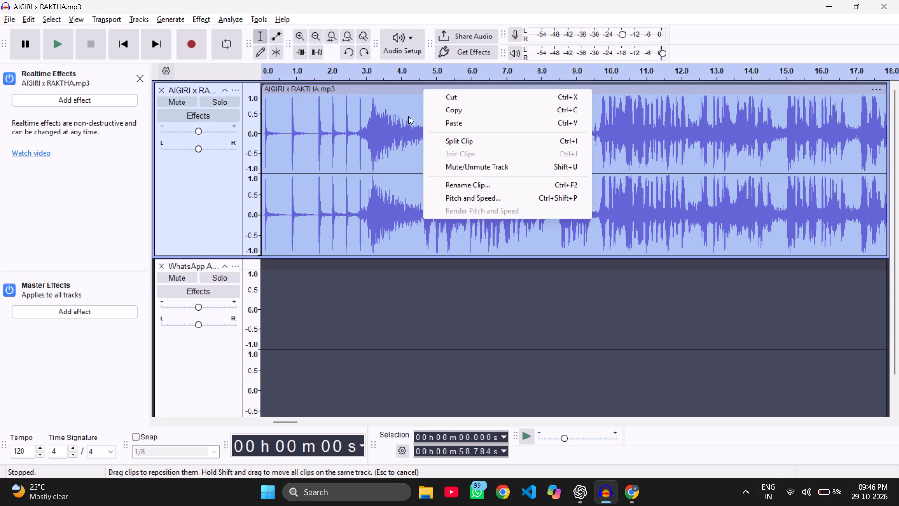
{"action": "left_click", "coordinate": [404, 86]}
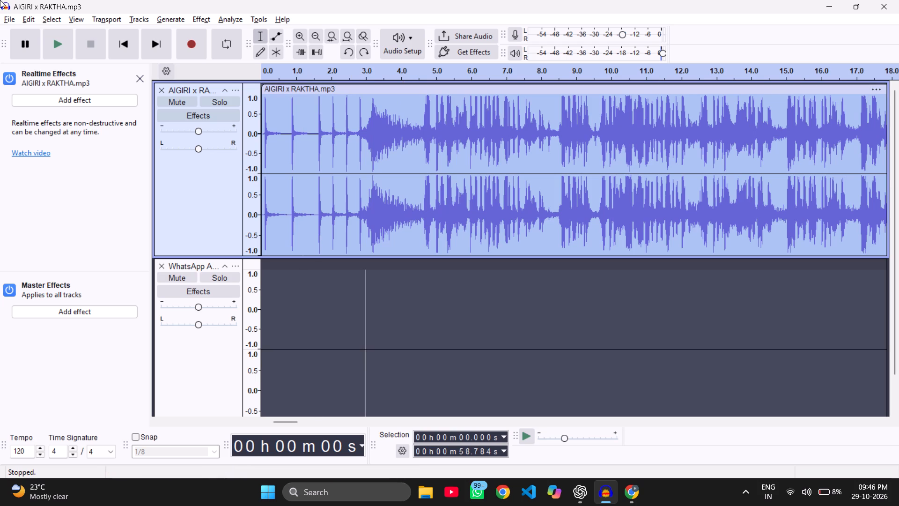
Import the audio file AIGIRI x RAKTHA FINAL.mp3 from the Downloads folder into the project as a new track.
{"action": "left_click", "coordinate": [8, 22]}
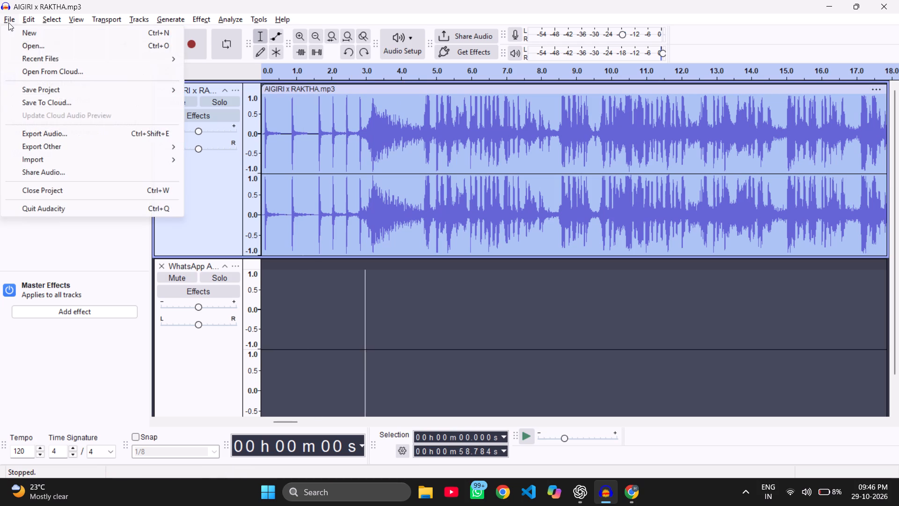
{"action": "left_click", "coordinate": [104, 156]}
{"action": "left_click", "coordinate": [233, 163]}
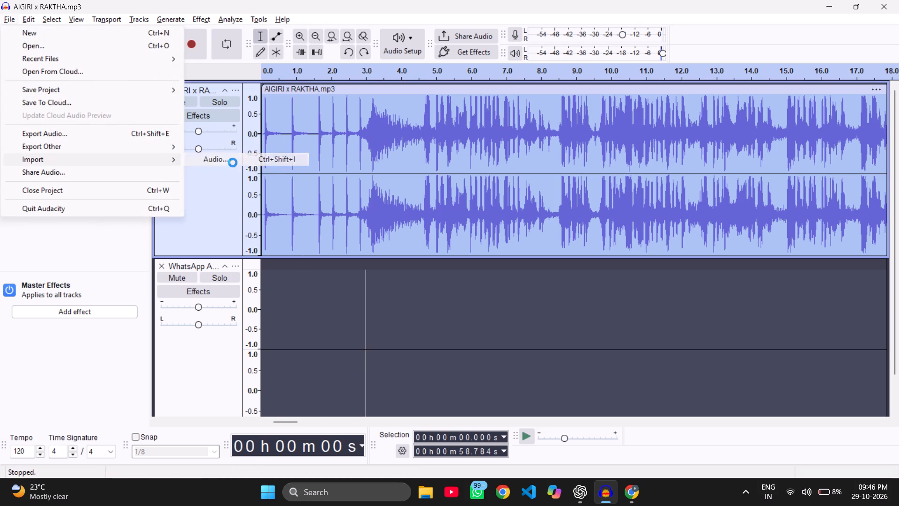
{"action": "left_click", "coordinate": [125, 100]}
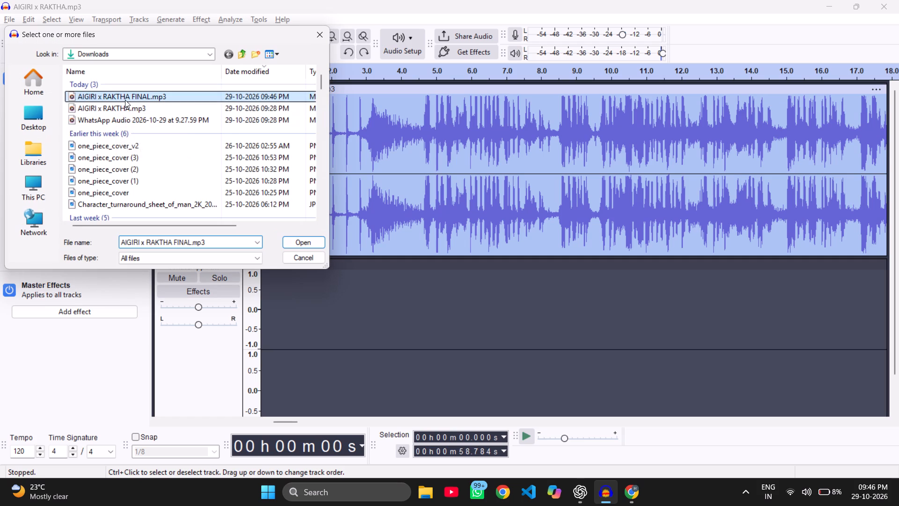
{"action": "left_click", "coordinate": [321, 245]}
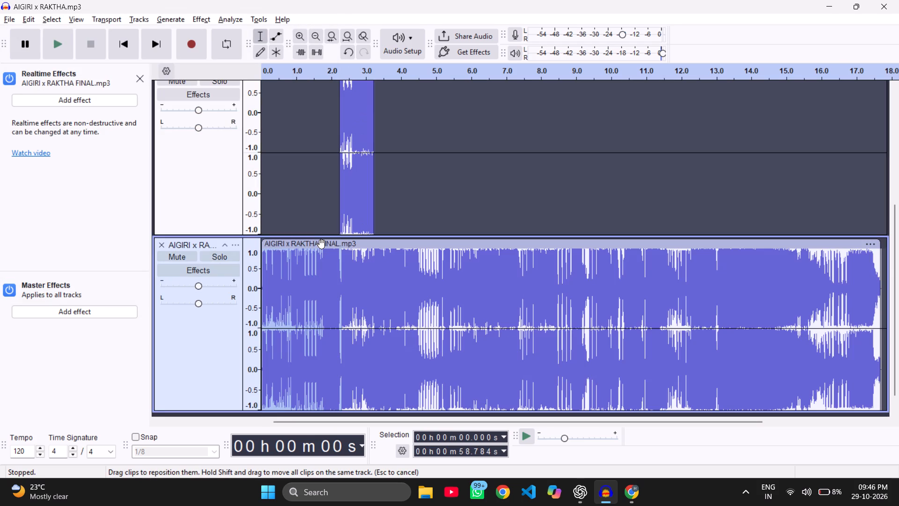
Examine the AIGIRI x RAKTHA FINAL waveform against the existing clips around the transition into the WhatsApp Audio clip.
{"action": "scroll", "coordinate": [407, 271], "scroll_direction": "up", "scroll_amount": 6}
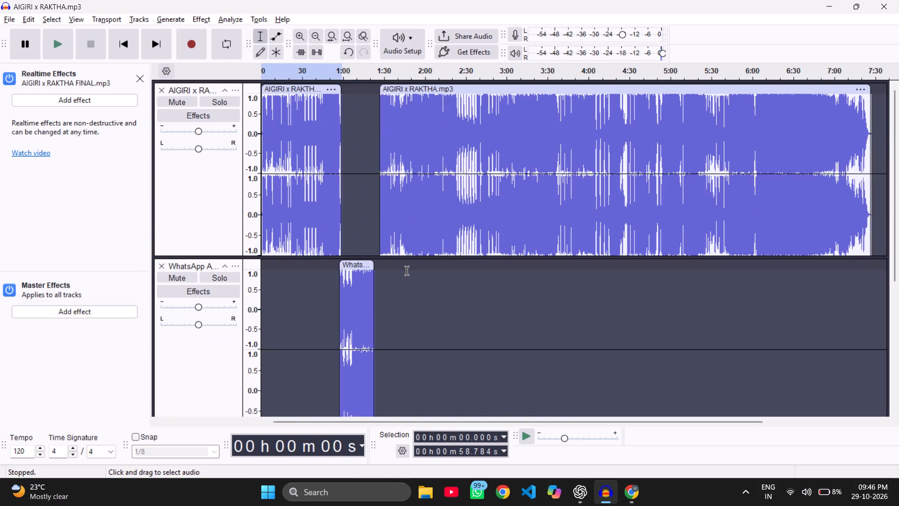
{"action": "scroll", "coordinate": [407, 271], "scroll_direction": "down", "scroll_amount": 7}
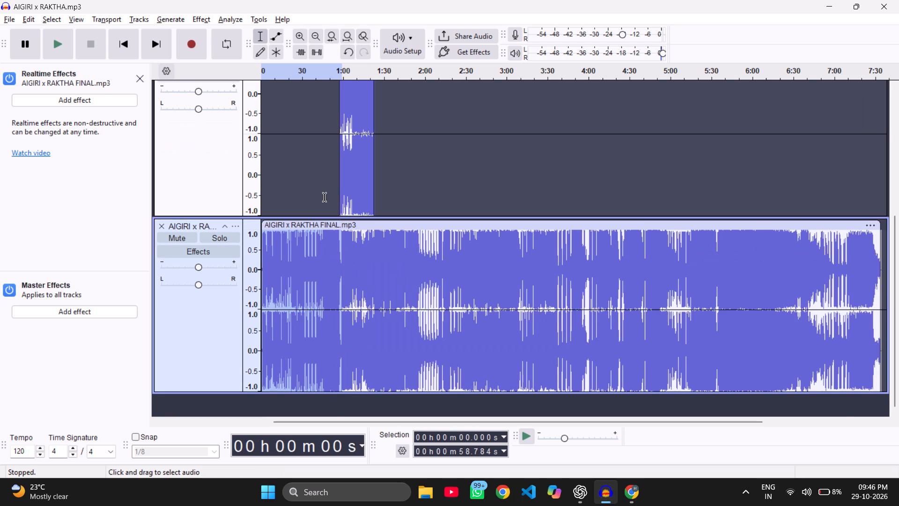
{"action": "left_click", "coordinate": [324, 197]}
{"action": "scroll", "coordinate": [362, 341], "scroll_direction": "up", "scroll_amount": 7, "text": "ctrl"}
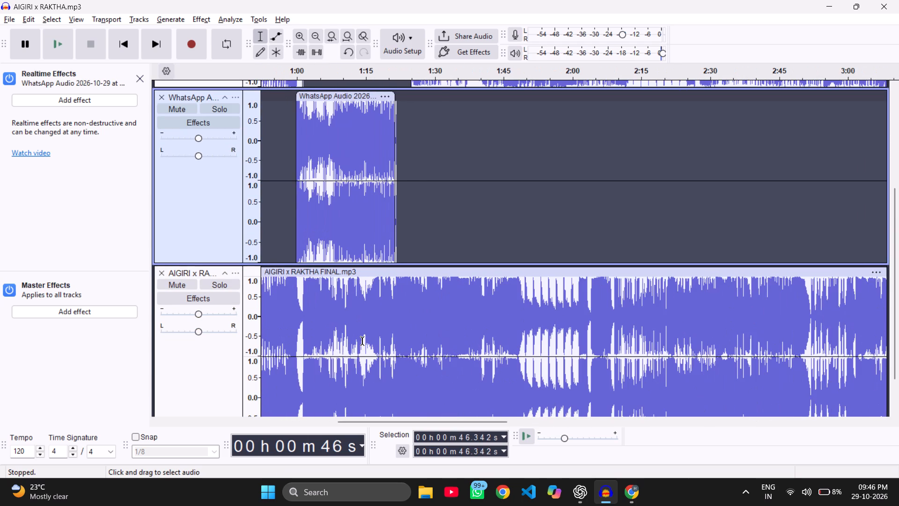
{"action": "scroll", "coordinate": [362, 341], "scroll_direction": "up", "scroll_amount": 6, "text": "ctrl"}
{"action": "scroll", "coordinate": [293, 305], "scroll_direction": "up", "scroll_amount": 5}
{"action": "scroll", "coordinate": [293, 305], "scroll_direction": "right", "scroll_amount": 3}
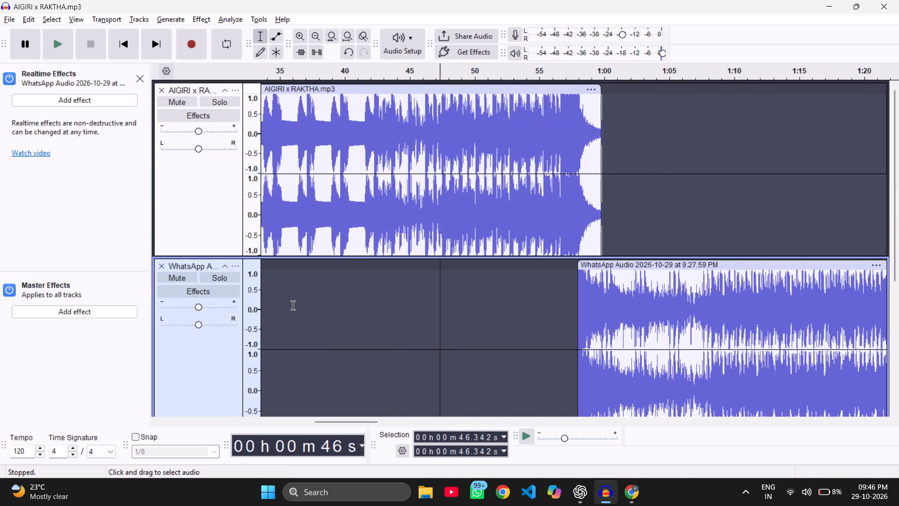
{"action": "scroll", "coordinate": [293, 305], "scroll_direction": "left", "scroll_amount": 1}
{"action": "scroll", "coordinate": [293, 305], "scroll_direction": "down", "scroll_amount": 1}
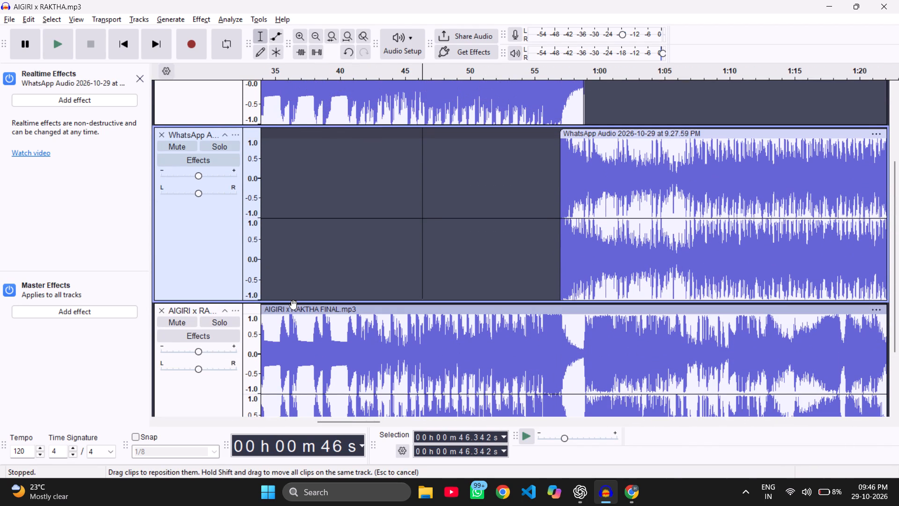
{"action": "scroll", "coordinate": [293, 305], "scroll_direction": "down", "scroll_amount": 3}
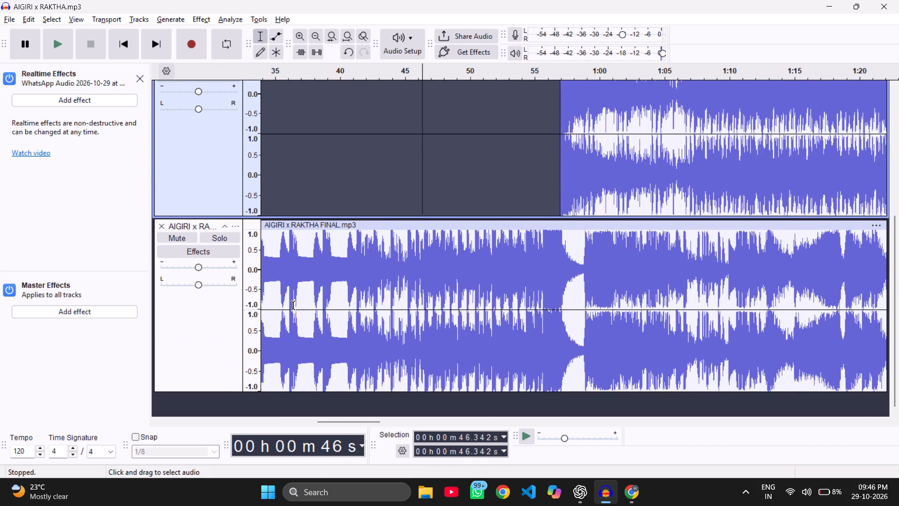
{"action": "scroll", "coordinate": [293, 305], "scroll_direction": "left", "scroll_amount": 1}
{"action": "scroll", "coordinate": [293, 305], "scroll_direction": "up", "scroll_amount": 4, "text": "ctrl"}
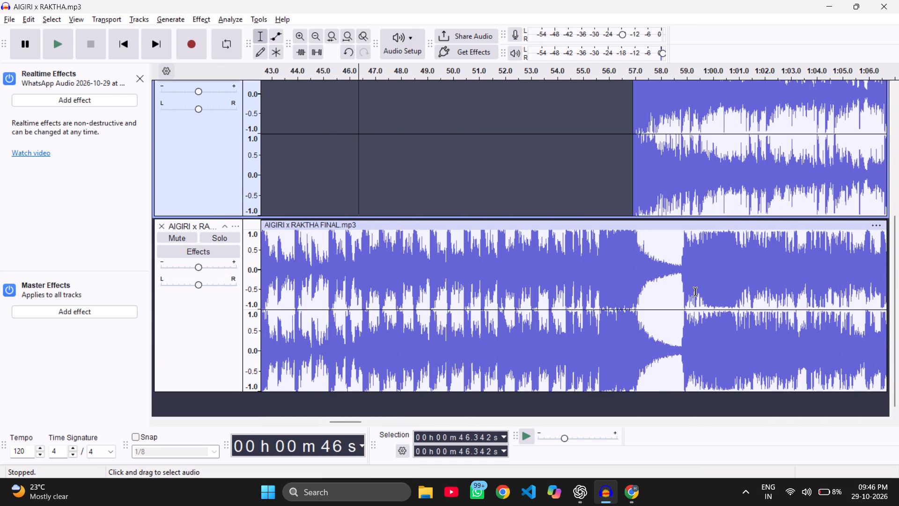
Split the AIGIRI x RAKTHA FINAL clip at 58.784 s, where the first AIGIRI x RAKTHA clip ends.
{"action": "scroll", "coordinate": [687, 292], "scroll_direction": "up", "scroll_amount": 1}
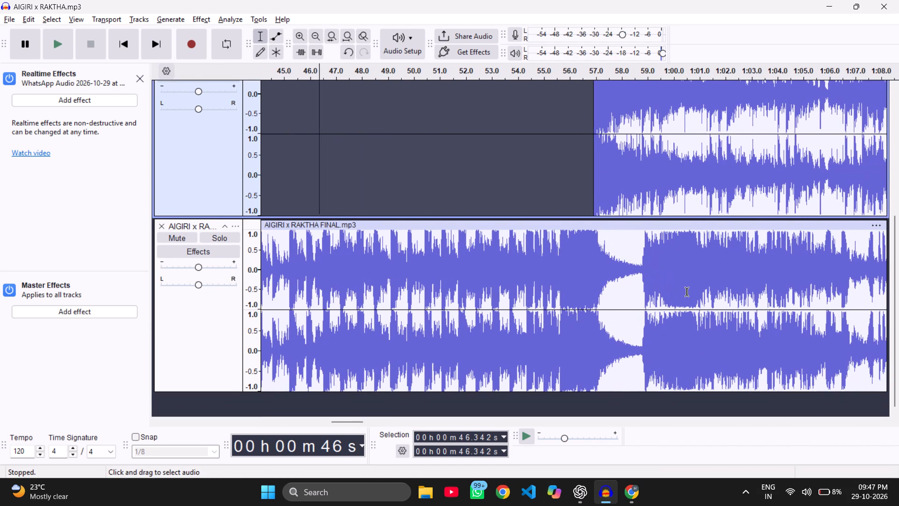
{"action": "scroll", "coordinate": [687, 292], "scroll_direction": "up", "scroll_amount": 1}
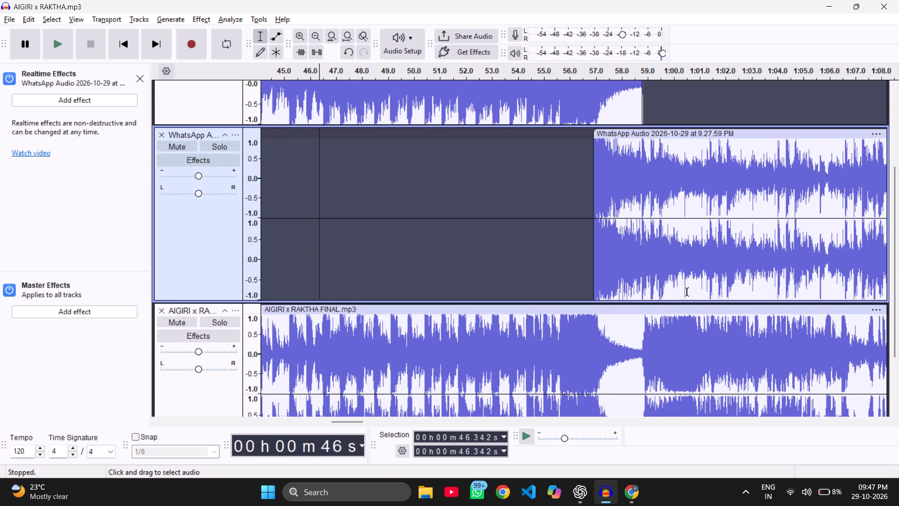
{"action": "scroll", "coordinate": [687, 292], "scroll_direction": "up", "scroll_amount": 1}
{"action": "left_click", "coordinate": [643, 329]}
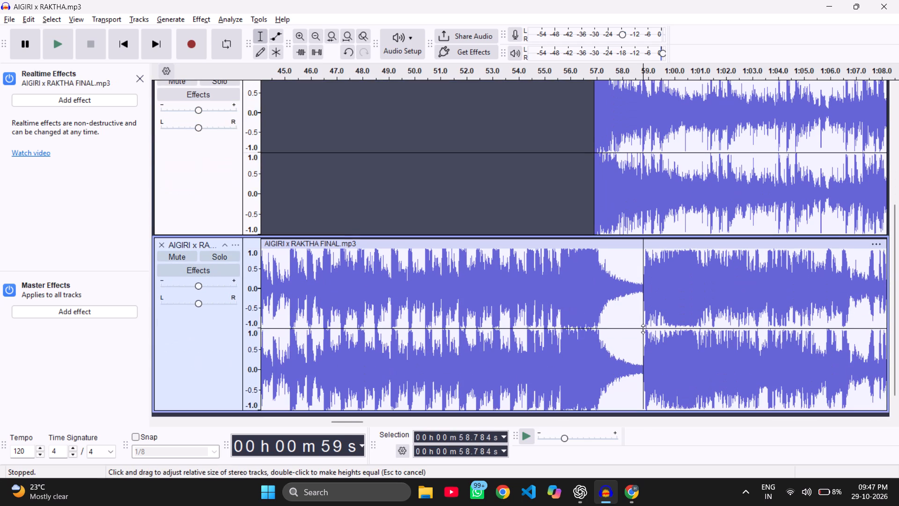
{"action": "scroll", "coordinate": [643, 329], "scroll_direction": "up", "scroll_amount": 9, "text": "ctrl"}
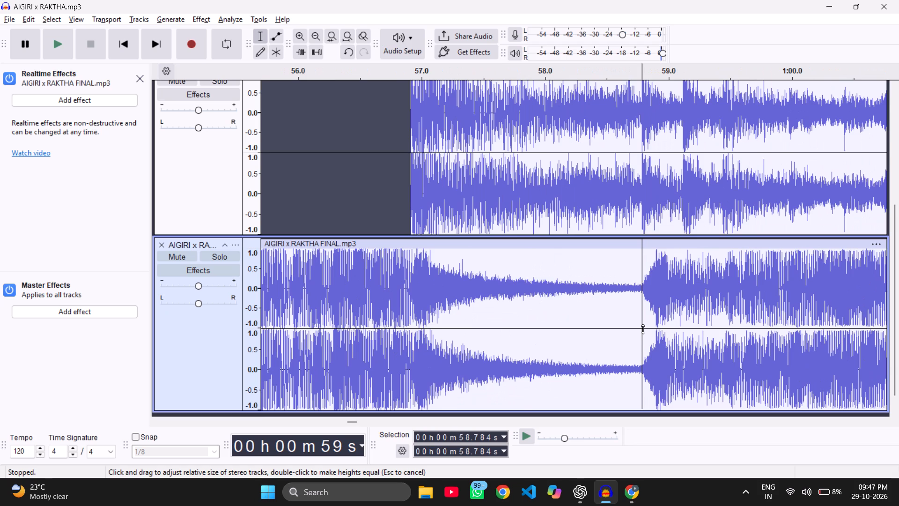
{"action": "scroll", "coordinate": [643, 329], "scroll_direction": "up", "scroll_amount": 3, "text": "ctrl"}
{"action": "scroll", "coordinate": [643, 329], "scroll_direction": "up", "scroll_amount": 2}
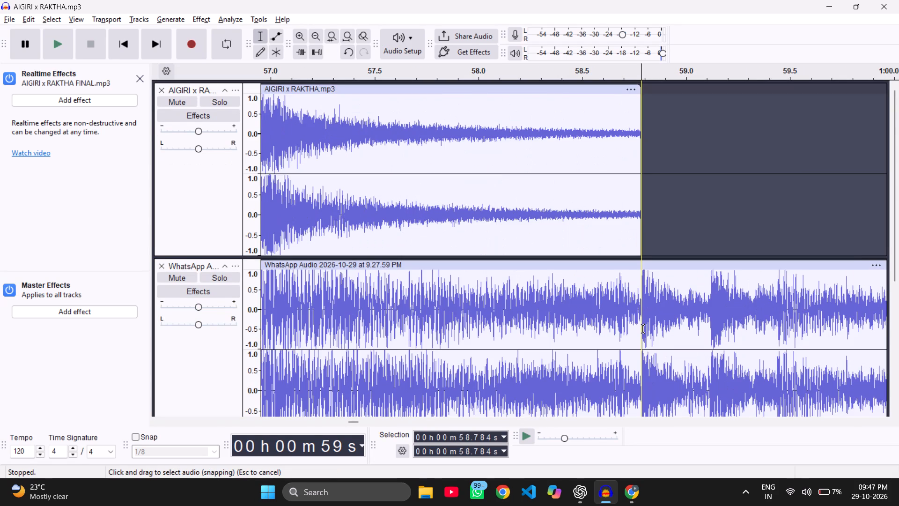
{"action": "scroll", "coordinate": [643, 329], "scroll_direction": "down", "scroll_amount": 2}
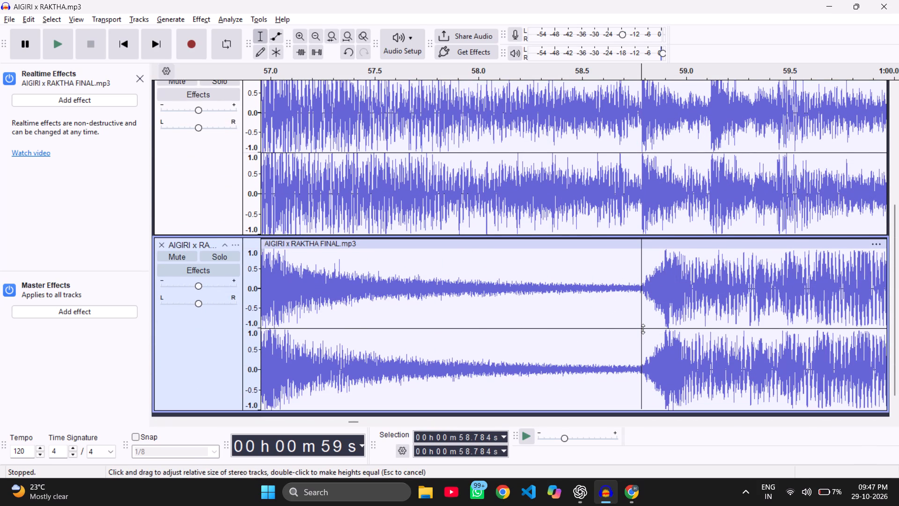
{"action": "left_click", "coordinate": [643, 329]}
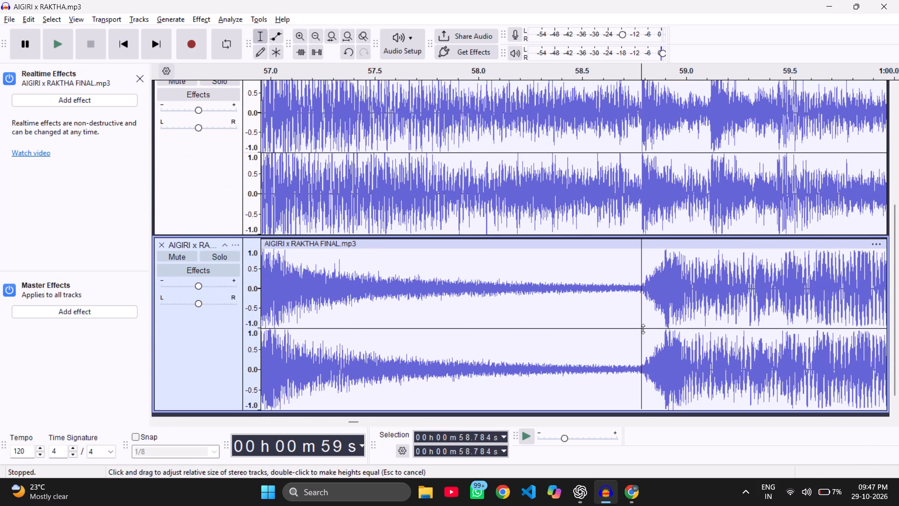
{"action": "left_click", "coordinate": [643, 329]}
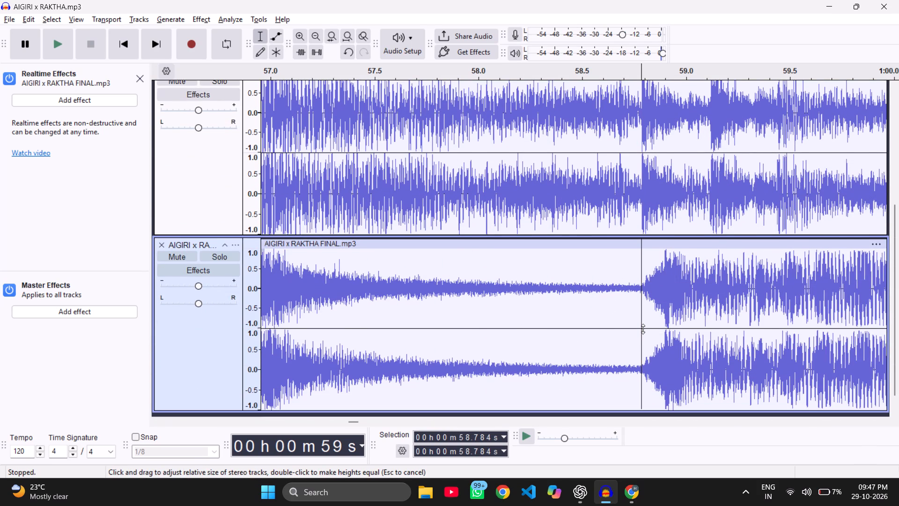
{"action": "right_click", "coordinate": [643, 329]}
{"action": "left_click", "coordinate": [689, 376]}
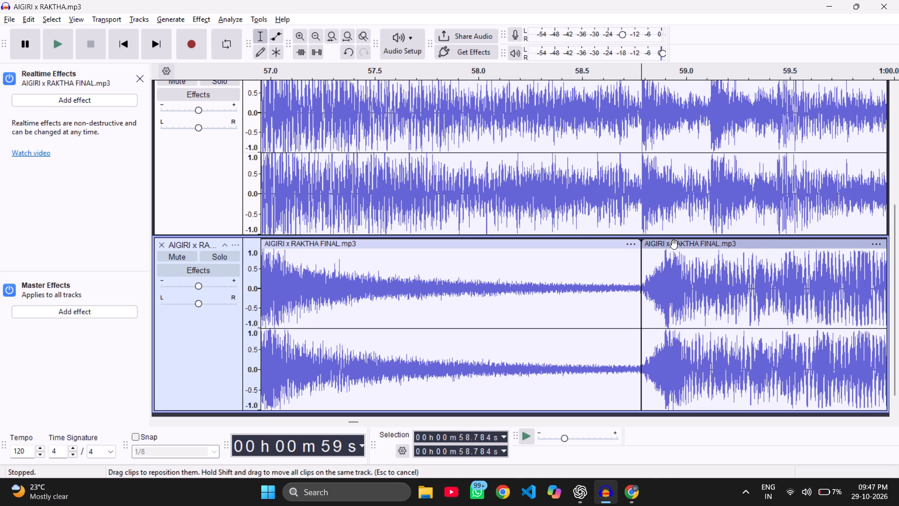
Move the second part of the AIGIRI x RAKTHA FINAL clip later along its track to start at about 1:18.
{"action": "left_click_drag", "start_coordinate": [674, 245], "coordinate": [898, 306]}
{"action": "scroll", "coordinate": [898, 306], "scroll_direction": "down", "scroll_amount": 6, "text": "ctrl"}
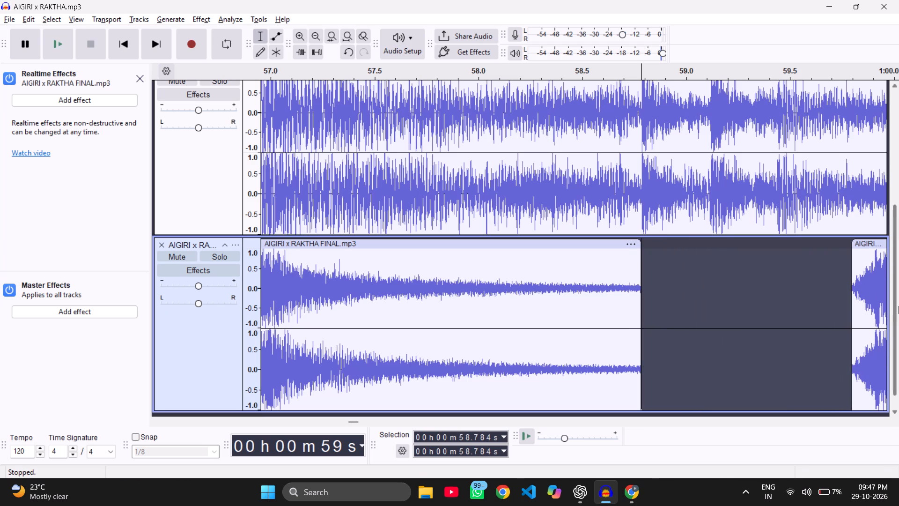
{"action": "scroll", "coordinate": [752, 292], "scroll_direction": "down", "scroll_amount": 5, "text": "ctrl"}
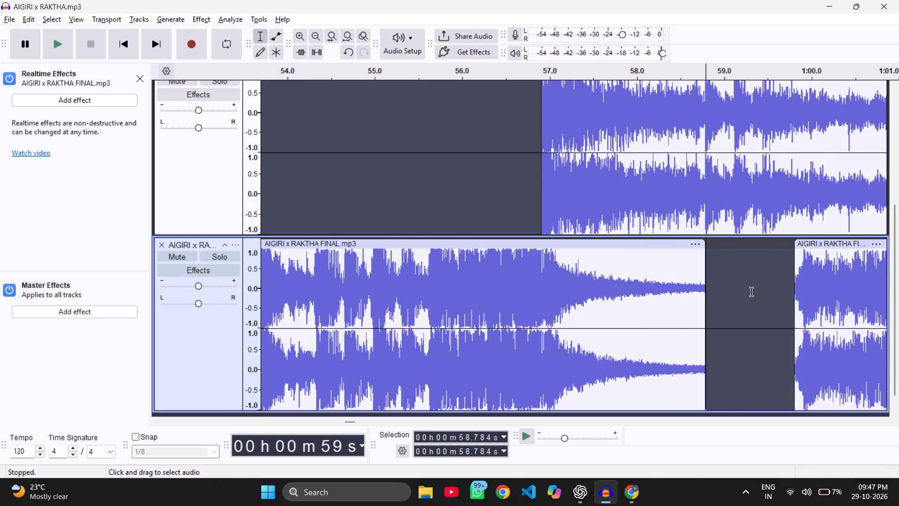
{"action": "scroll", "coordinate": [752, 292], "scroll_direction": "left", "scroll_amount": 4}
{"action": "scroll", "coordinate": [752, 292], "scroll_direction": "down", "scroll_amount": 4, "text": "ctrl"}
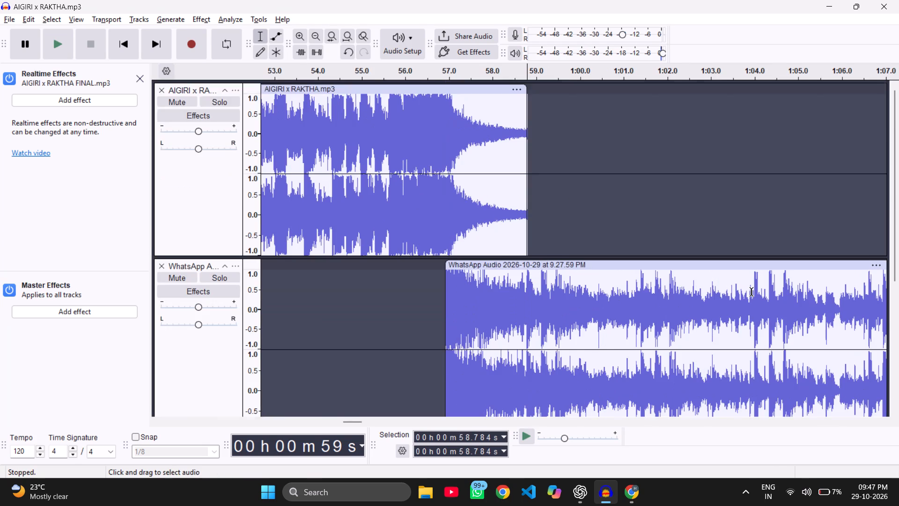
{"action": "left_click_drag", "start_coordinate": [722, 298], "coordinate": [896, 388]}
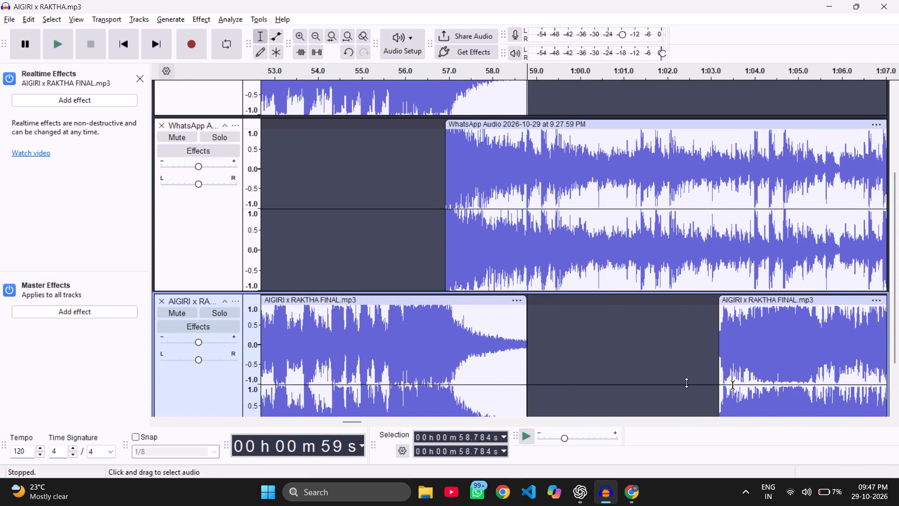
{"action": "scroll", "coordinate": [669, 352], "scroll_direction": "left", "scroll_amount": 3}
{"action": "scroll", "coordinate": [669, 352], "scroll_direction": "down", "scroll_amount": 6, "text": "ctrl"}
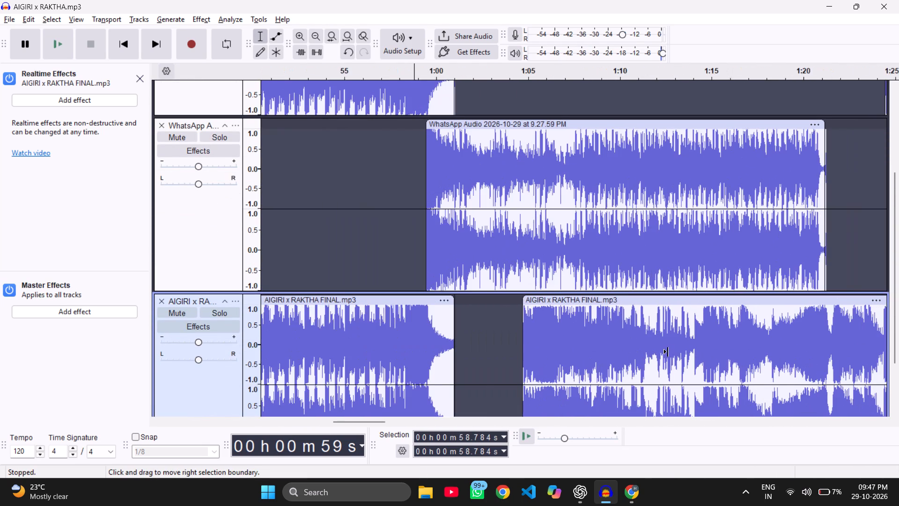
{"action": "left_click_drag", "start_coordinate": [653, 303], "coordinate": [898, 346]}
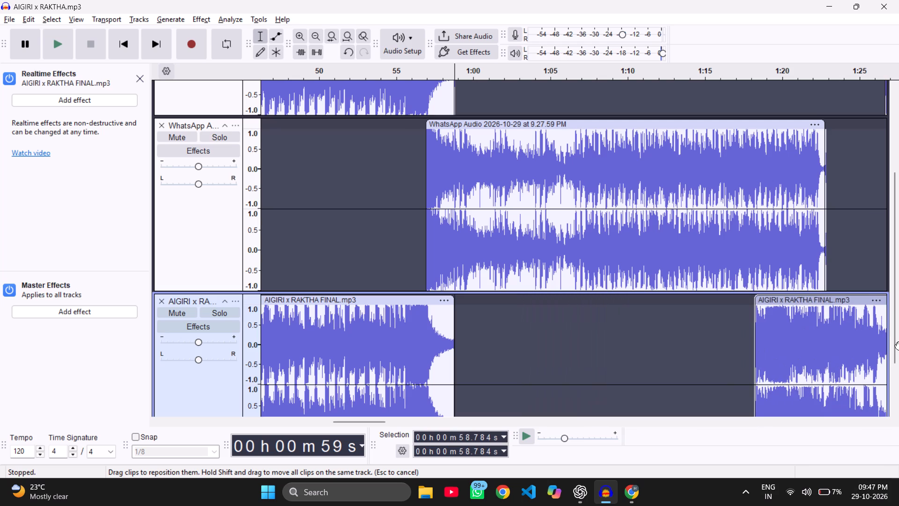
{"action": "left_click_drag", "start_coordinate": [898, 346], "coordinate": [898, 345]}
Reposition the second AIGIRI x RAKTHA FINAL clip to start at about 1:22.5, just before the WhatsApp Audio clip ends.
{"action": "scroll", "coordinate": [898, 345], "scroll_direction": "up", "scroll_amount": 4}
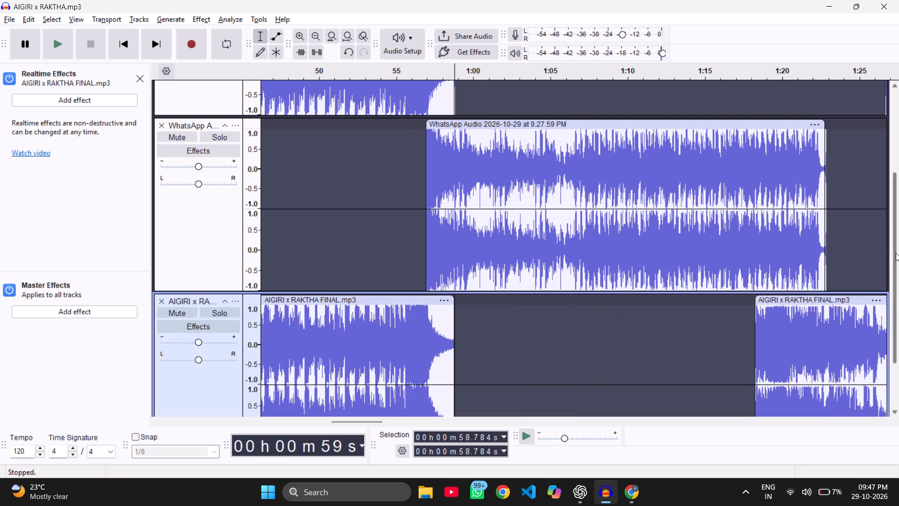
{"action": "scroll", "coordinate": [896, 253], "scroll_direction": "up", "scroll_amount": 2}
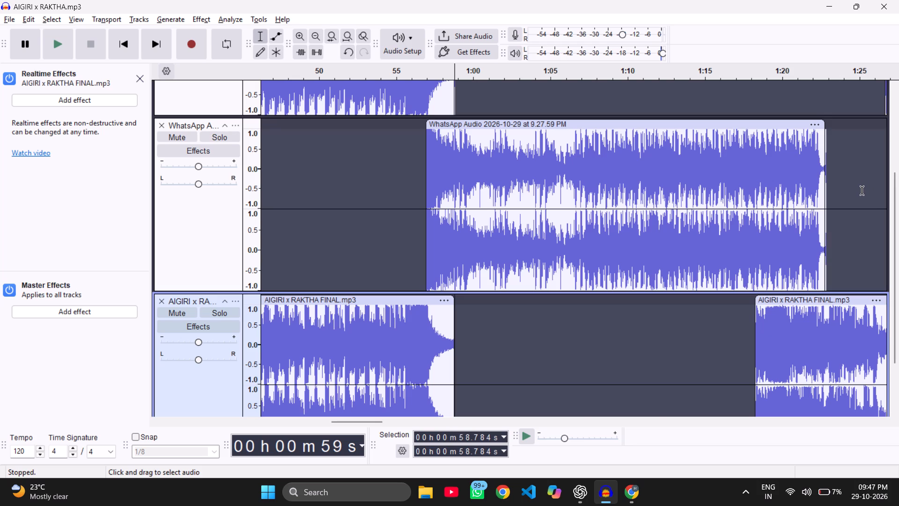
{"action": "scroll", "coordinate": [862, 191], "scroll_direction": "up", "scroll_amount": 1}
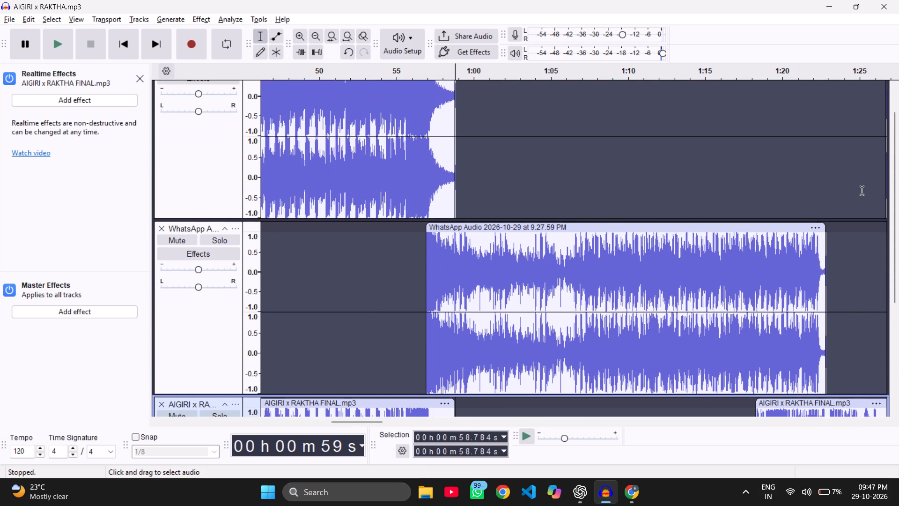
{"action": "scroll", "coordinate": [862, 191], "scroll_direction": "up", "scroll_amount": 1}
{"action": "scroll", "coordinate": [862, 191], "scroll_direction": "left", "scroll_amount": 1}
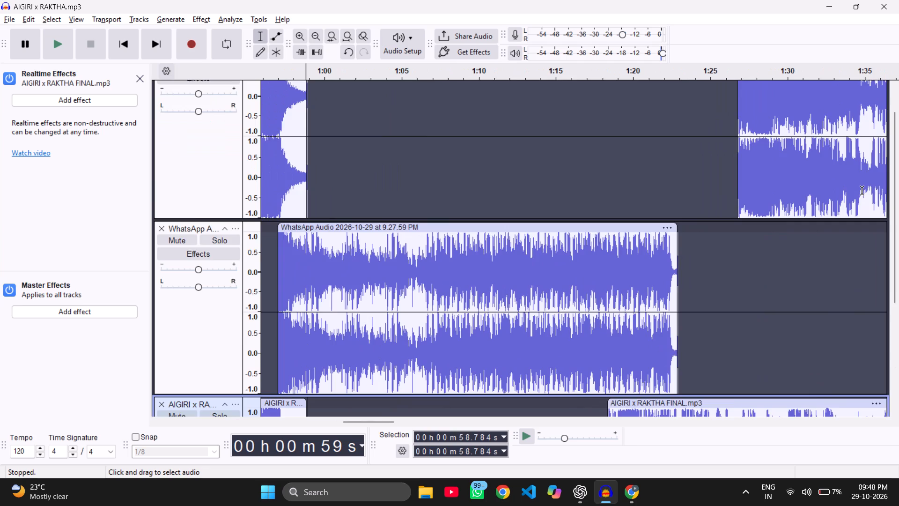
{"action": "scroll", "coordinate": [862, 191], "scroll_direction": "down", "scroll_amount": 1}
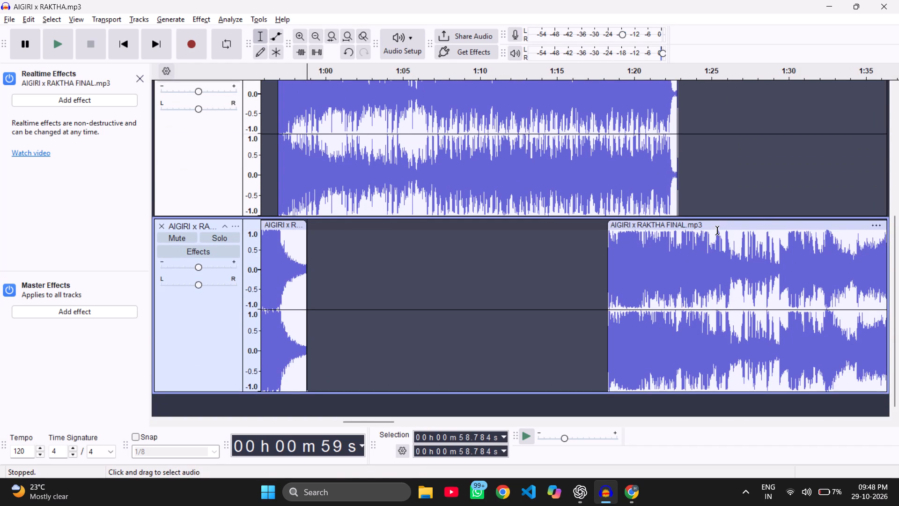
{"action": "left_click", "coordinate": [720, 225]}
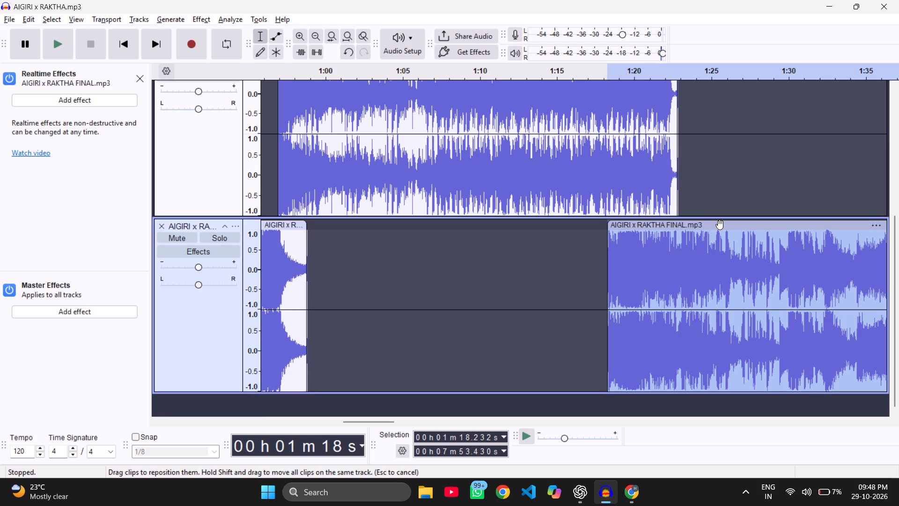
{"action": "left_click_drag", "start_coordinate": [720, 225], "coordinate": [788, 239]}
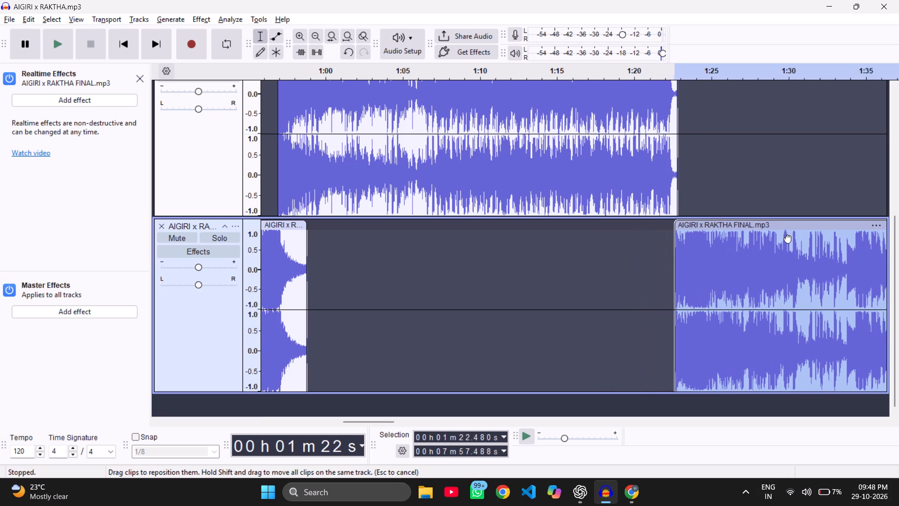
{"action": "left_click_drag", "start_coordinate": [788, 239], "coordinate": [786, 240]}
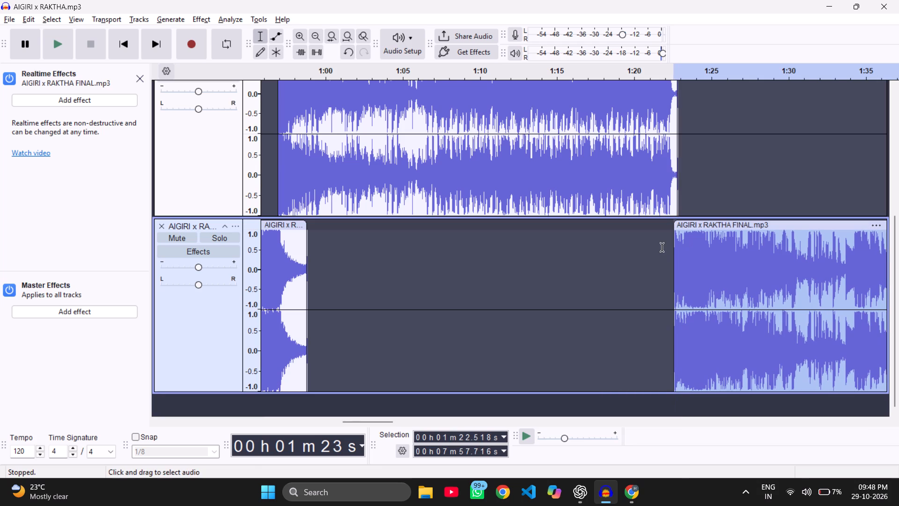
Examine the overlap between the WhatsApp Audio clip's end and the start of the second AIGIRI x RAKTHA FINAL clip.
{"action": "scroll", "coordinate": [662, 247], "scroll_direction": "up", "scroll_amount": 16, "text": "ctrl"}
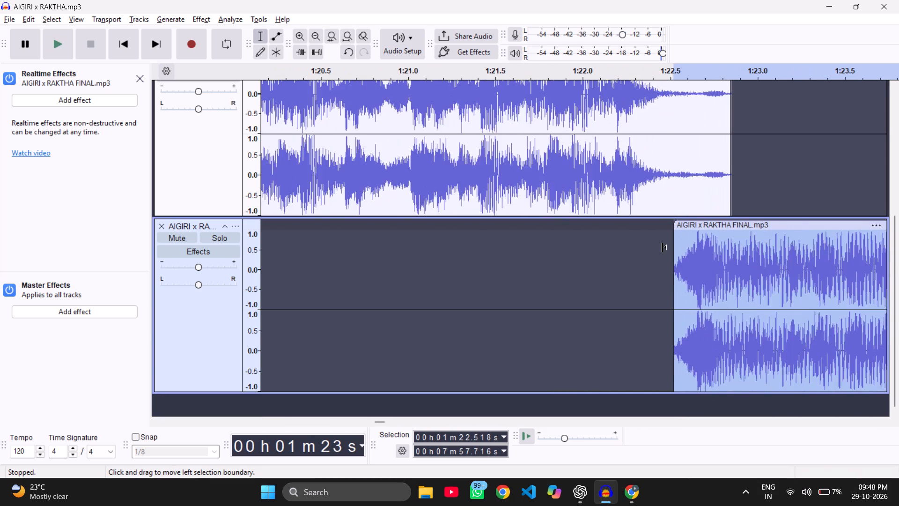
{"action": "scroll", "coordinate": [662, 247], "scroll_direction": "up", "scroll_amount": 2, "text": "ctrl"}
{"action": "scroll", "coordinate": [662, 247], "scroll_direction": "up", "scroll_amount": 6}
{"action": "scroll", "coordinate": [662, 247], "scroll_direction": "down", "scroll_amount": 4, "text": "ctrl"}
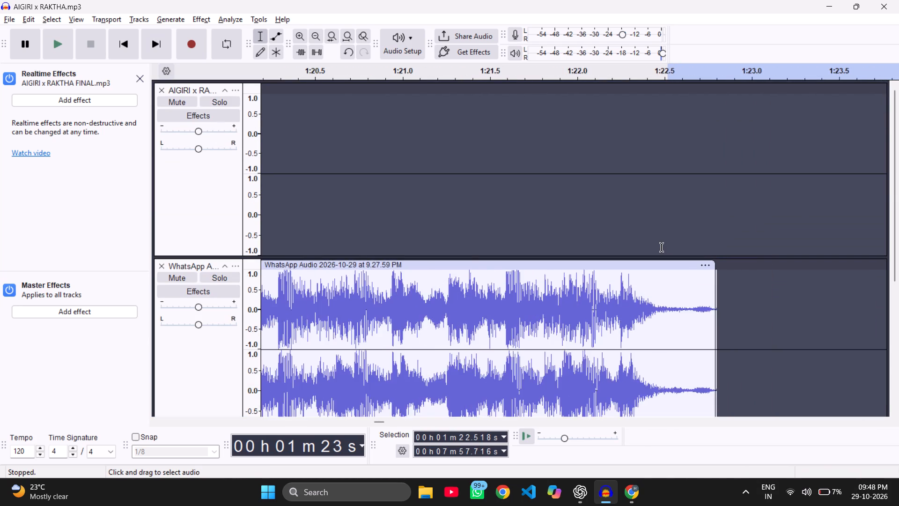
{"action": "scroll", "coordinate": [662, 247], "scroll_direction": "down", "scroll_amount": 10, "text": "ctrl"}
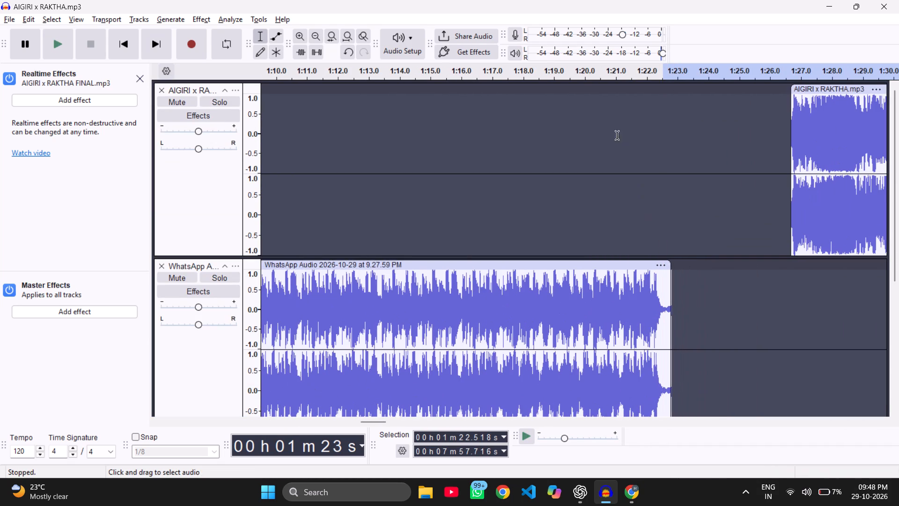
Play from about 1:18 through the transition into the second AIGIRI x RAKTHA FINAL clip, stopping playback near 1:27.
{"action": "left_click", "coordinate": [527, 73]}
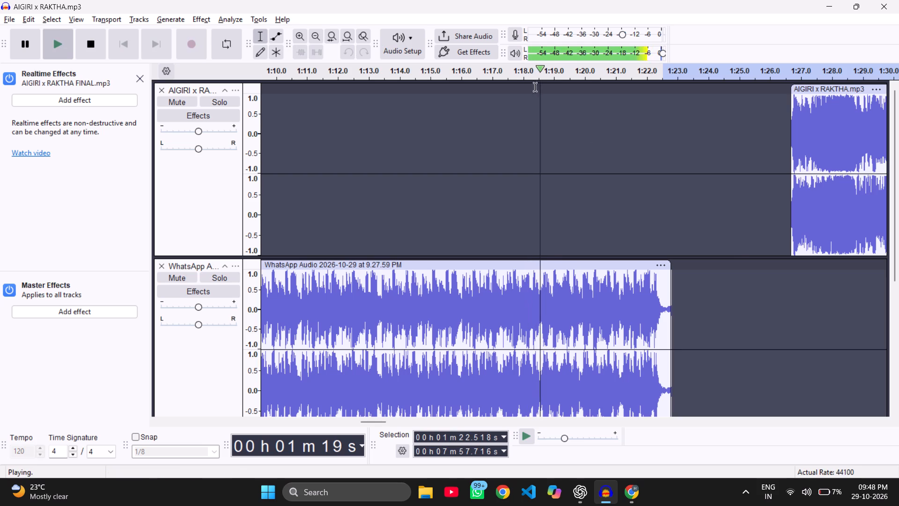
{"action": "scroll", "coordinate": [655, 236], "scroll_direction": "up", "scroll_amount": 8, "text": "ctrl"}
{"action": "scroll", "coordinate": [655, 236], "scroll_direction": "down", "scroll_amount": 1}
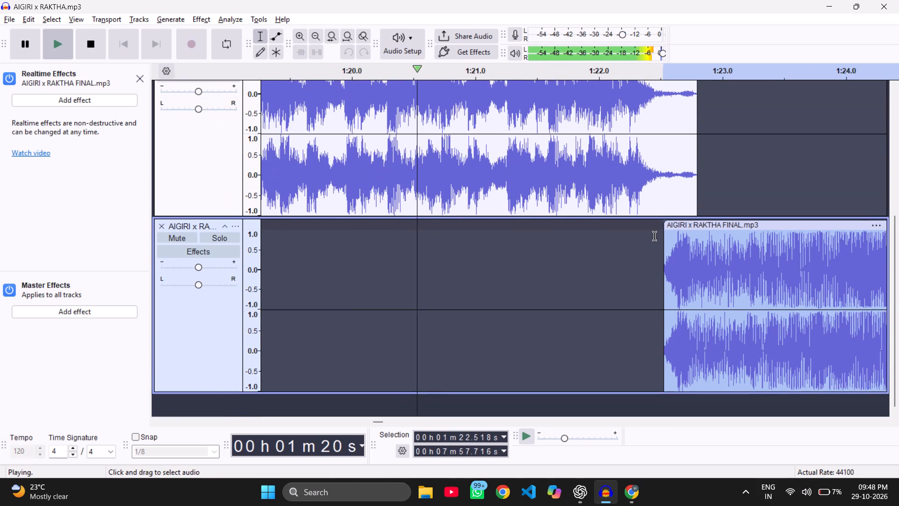
{"action": "scroll", "coordinate": [655, 236], "scroll_direction": "down", "scroll_amount": 1}
{"action": "scroll", "coordinate": [655, 236], "scroll_direction": "left", "scroll_amount": 1}
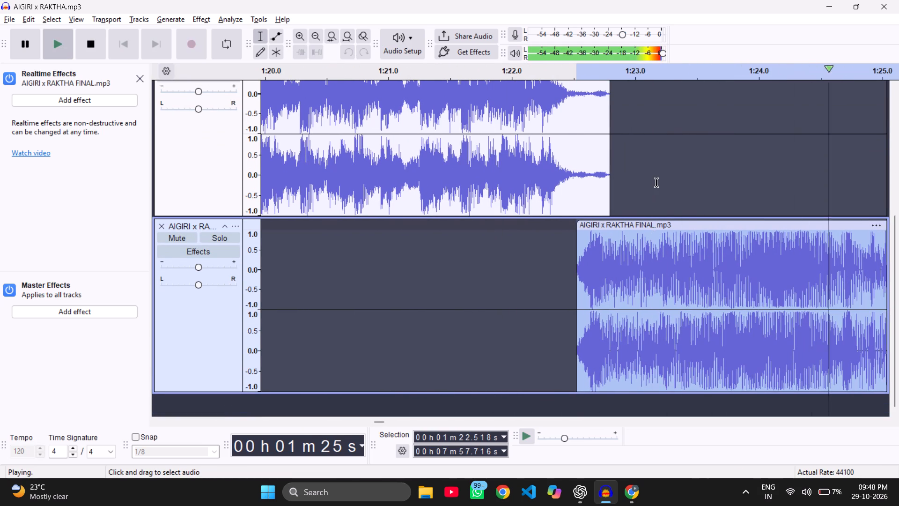
{"action": "scroll", "coordinate": [656, 183], "scroll_direction": "up", "scroll_amount": 4}
{"action": "scroll", "coordinate": [656, 183], "scroll_direction": "down", "scroll_amount": 3, "text": "ctrl"}
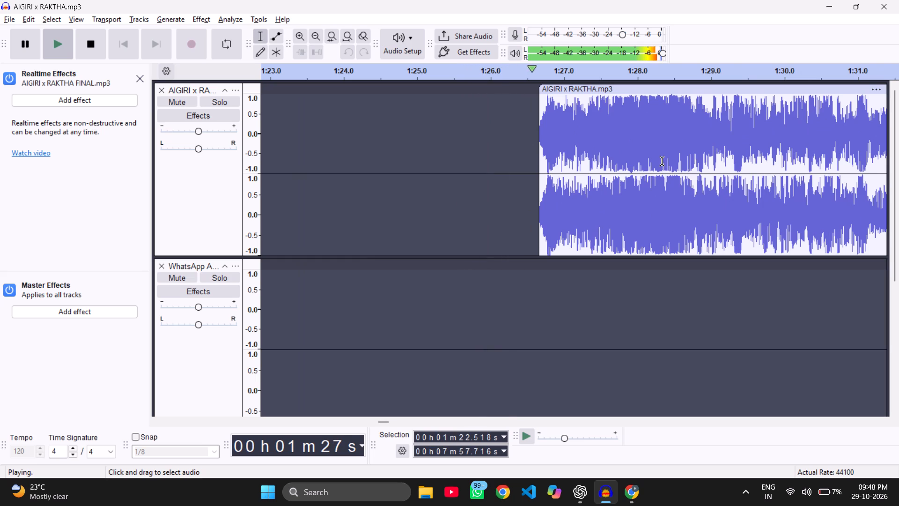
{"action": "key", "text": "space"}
Delete the second AIGIRI x RAKTHA.mp3 clip, starting at about 1:27, from the first track.
{"action": "left_click", "coordinate": [678, 91]}
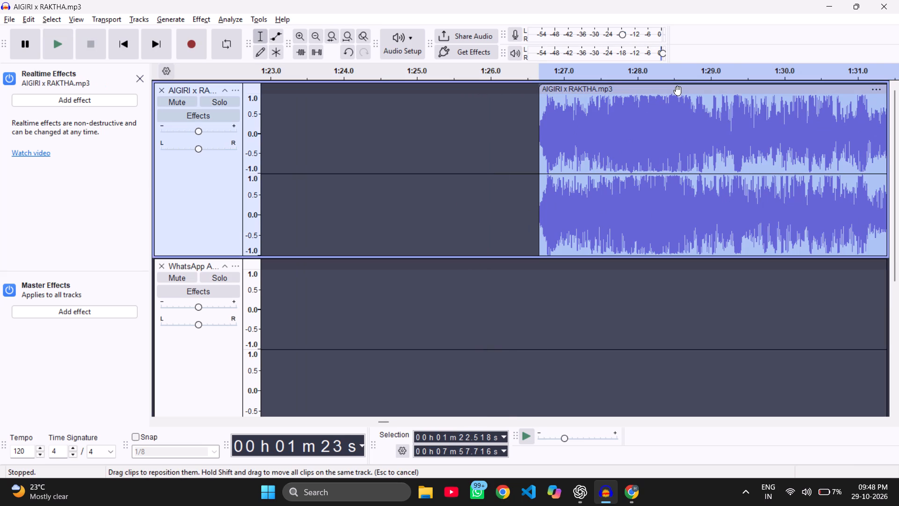
{"action": "key", "text": "Delete"}
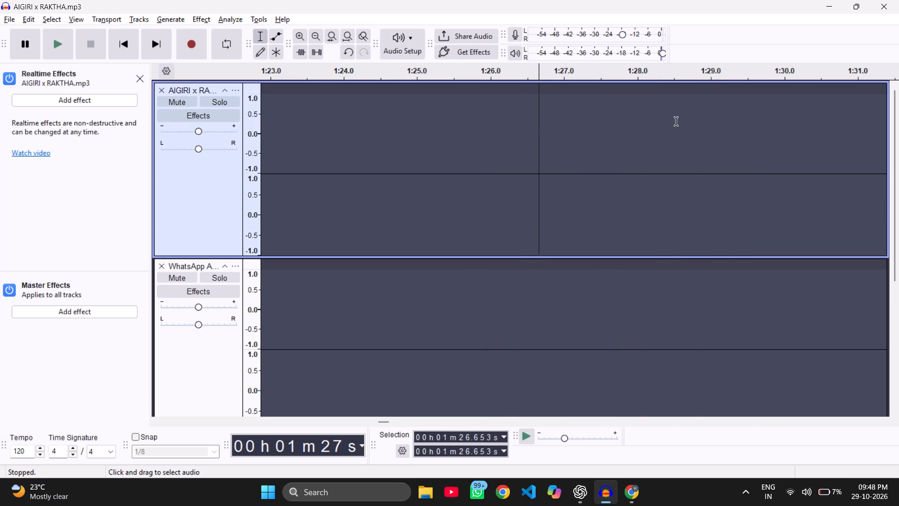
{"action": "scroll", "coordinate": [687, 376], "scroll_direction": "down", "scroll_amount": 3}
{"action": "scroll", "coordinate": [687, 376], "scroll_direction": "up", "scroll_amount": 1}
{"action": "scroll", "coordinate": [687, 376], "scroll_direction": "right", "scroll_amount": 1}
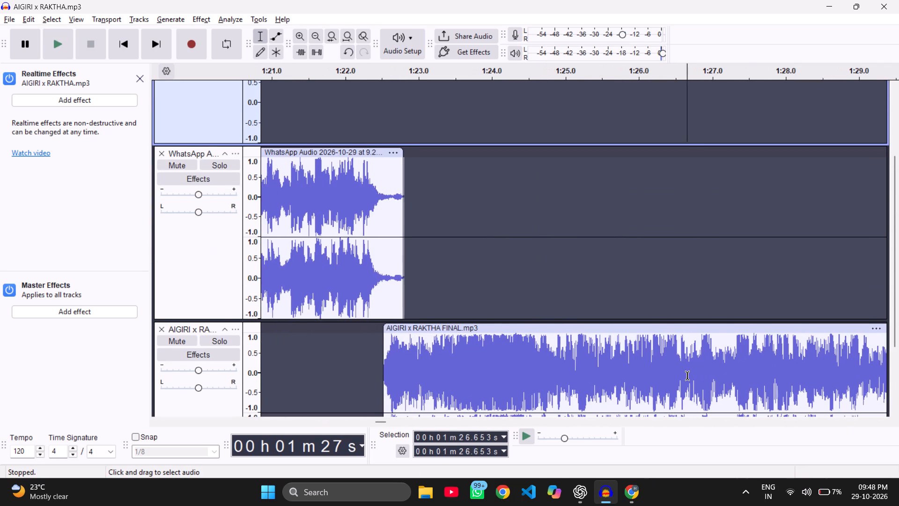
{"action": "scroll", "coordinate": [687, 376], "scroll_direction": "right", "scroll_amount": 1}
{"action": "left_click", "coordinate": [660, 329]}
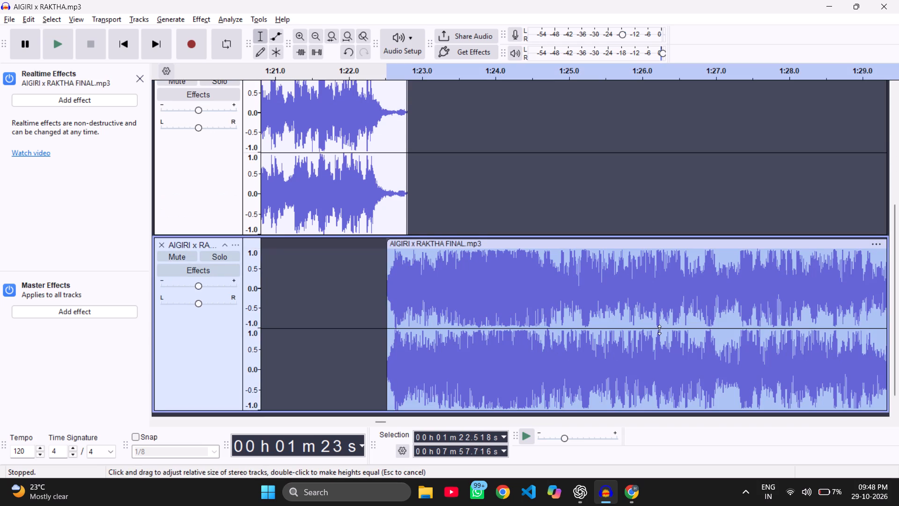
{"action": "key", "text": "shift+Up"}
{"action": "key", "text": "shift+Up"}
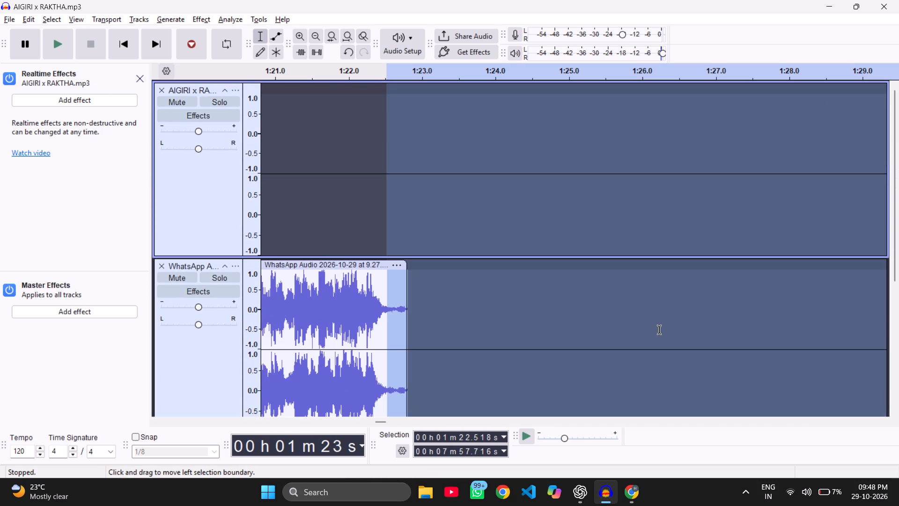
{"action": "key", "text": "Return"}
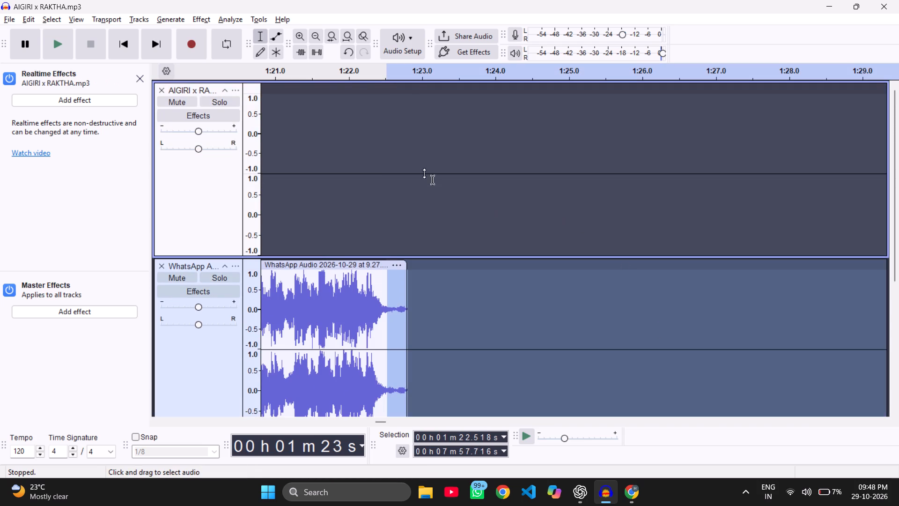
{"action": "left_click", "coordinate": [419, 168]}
Move the second AIGIRI x RAKTHA FINAL clip from the third track up to the first track, starting at about 1:22.5.
{"action": "scroll", "coordinate": [419, 168], "scroll_direction": "down", "scroll_amount": 3}
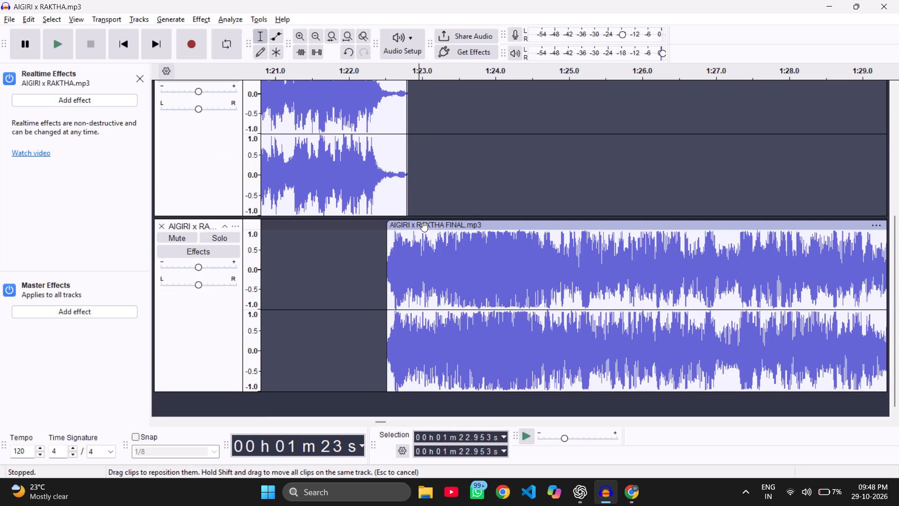
{"action": "left_click", "coordinate": [424, 229]}
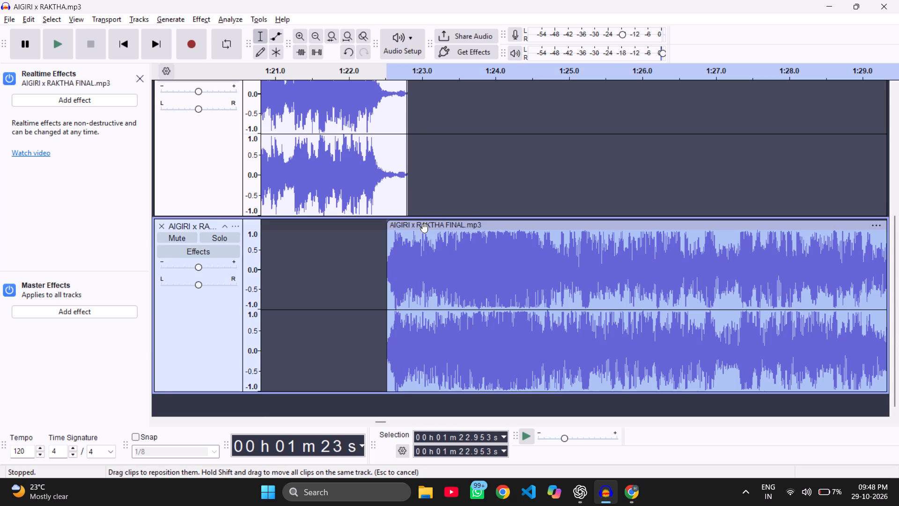
{"action": "left_click_drag", "start_coordinate": [424, 229], "coordinate": [421, 192]}
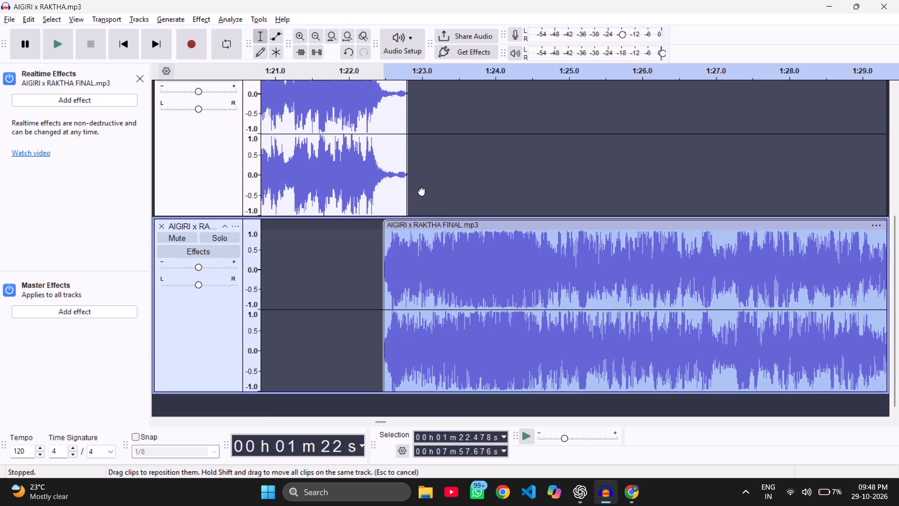
{"action": "left_click_drag", "start_coordinate": [421, 192], "coordinate": [505, 139]}
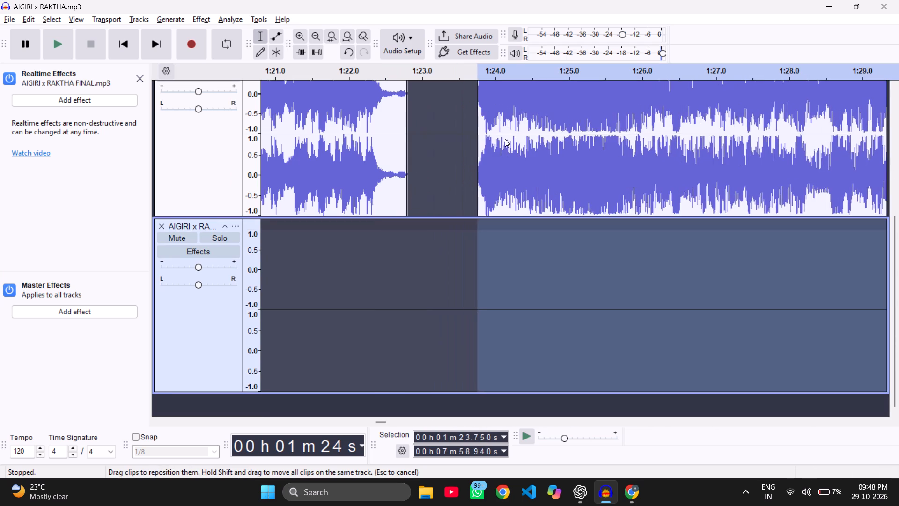
{"action": "left_click_drag", "start_coordinate": [505, 139], "coordinate": [437, 70]}
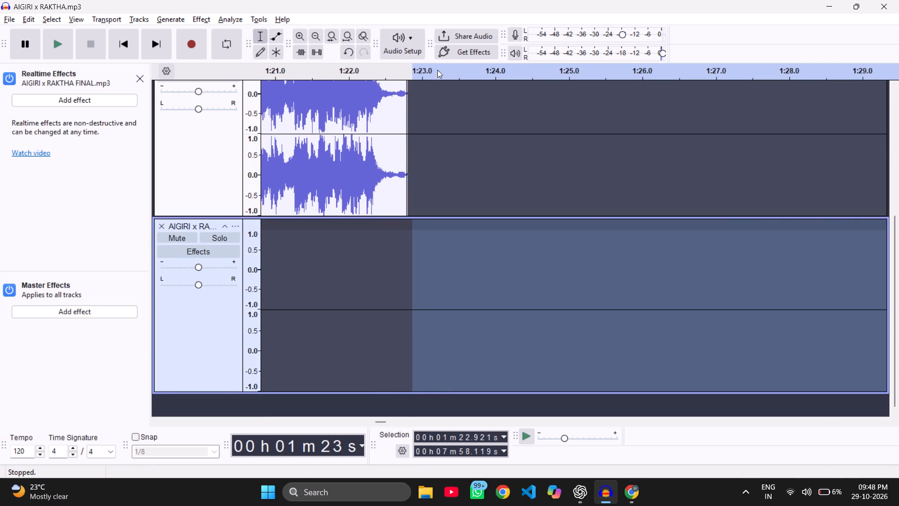
{"action": "left_click_drag", "start_coordinate": [437, 70], "coordinate": [411, 21]}
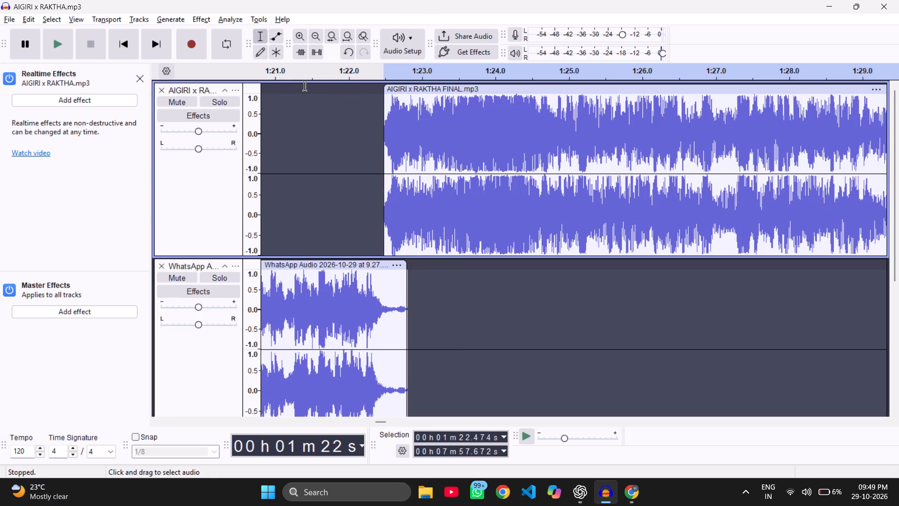
Play from about 1:20 to check the transition from the WhatsApp Audio clip into the AIGIRI x RAKTHA FINAL clip.
{"action": "scroll", "coordinate": [366, 232], "scroll_direction": "down", "scroll_amount": 4, "text": "ctrl"}
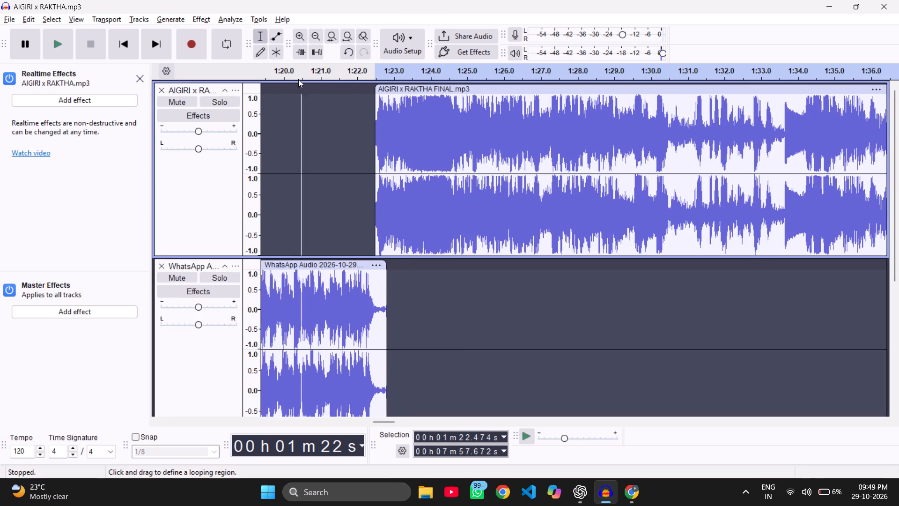
{"action": "left_click", "coordinate": [285, 83]}
{"action": "left_click", "coordinate": [285, 91]}
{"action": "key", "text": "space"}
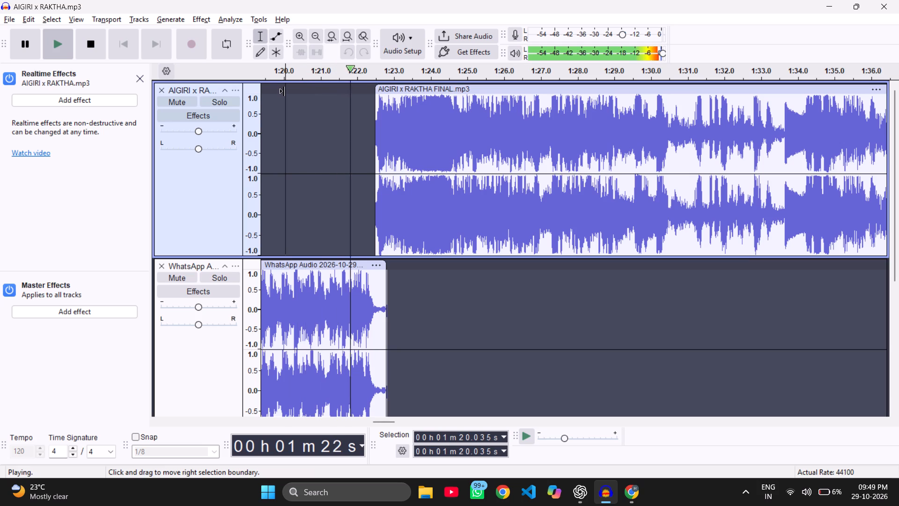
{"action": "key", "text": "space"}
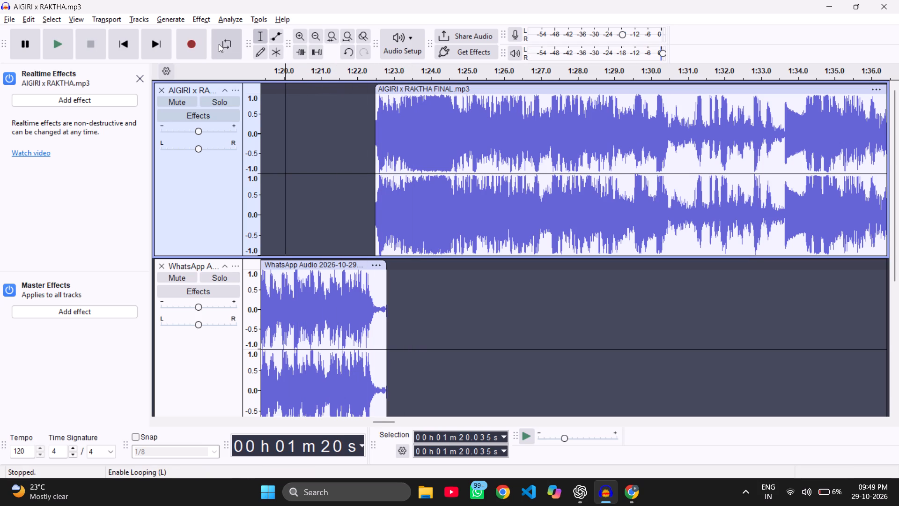
Shift the AIGIRI x RAKTHA FINAL clip on the first track slightly later, starting at about 1:22.6.
{"action": "scroll", "coordinate": [388, 188], "scroll_direction": "up", "scroll_amount": 6, "text": "ctrl"}
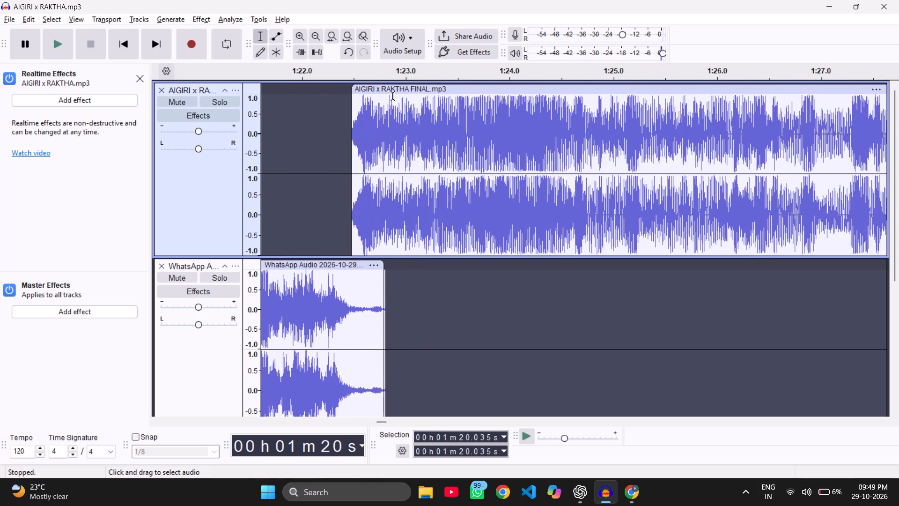
{"action": "left_click_drag", "start_coordinate": [393, 88], "coordinate": [405, 90]}
Play again from about 1:20 through the transition into the AIGIRI x RAKTHA FINAL clip on the first track.
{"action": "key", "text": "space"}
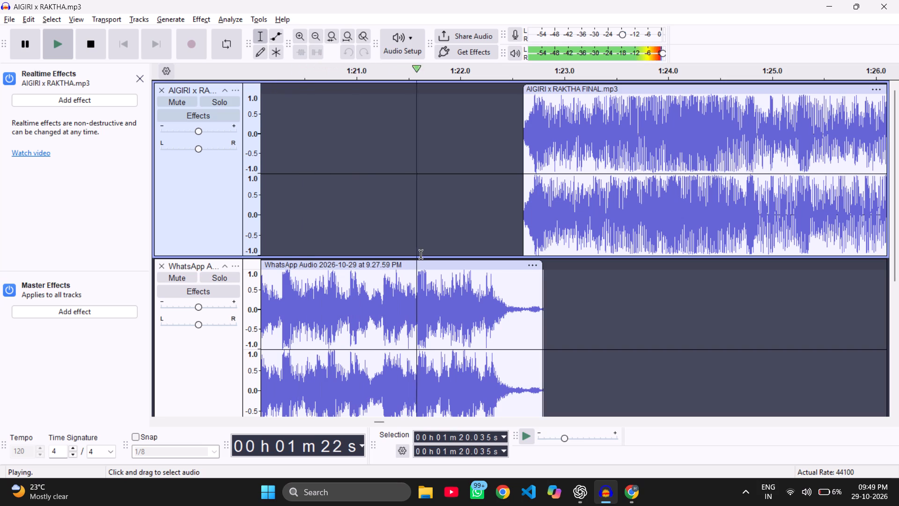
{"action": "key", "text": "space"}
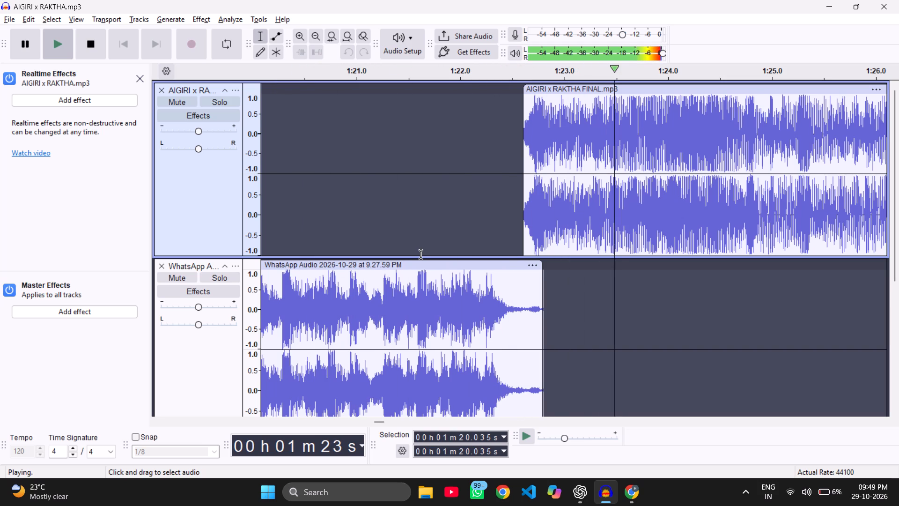
Review the arrangement of all three tracks and play from about 0:53 towards the start of the WhatsApp Audio clip.
{"action": "scroll", "coordinate": [513, 332], "scroll_direction": "right", "scroll_amount": 7}
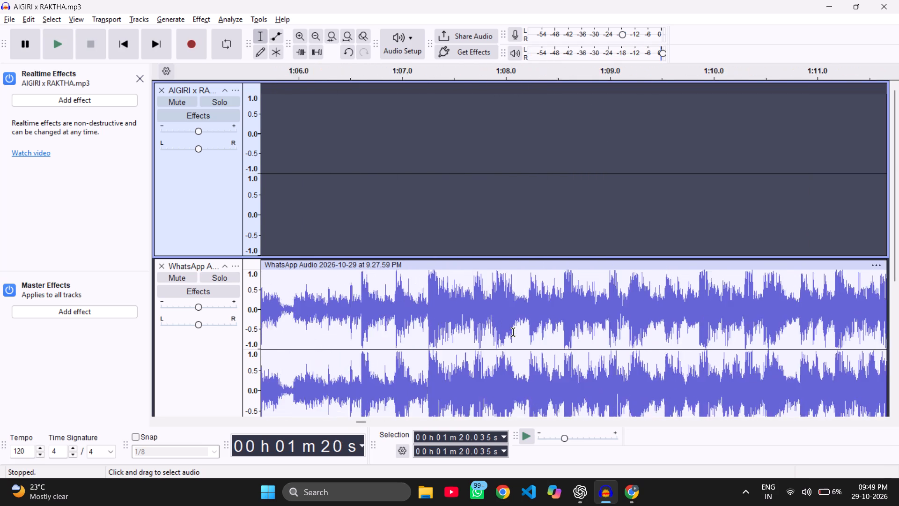
{"action": "scroll", "coordinate": [513, 332], "scroll_direction": "down", "scroll_amount": 12, "text": "ctrl"}
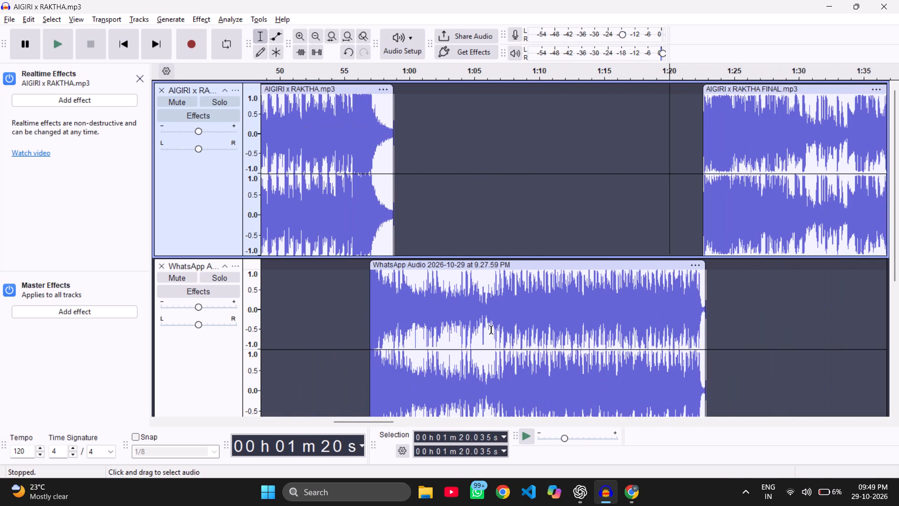
{"action": "scroll", "coordinate": [449, 322], "scroll_direction": "down", "scroll_amount": 1}
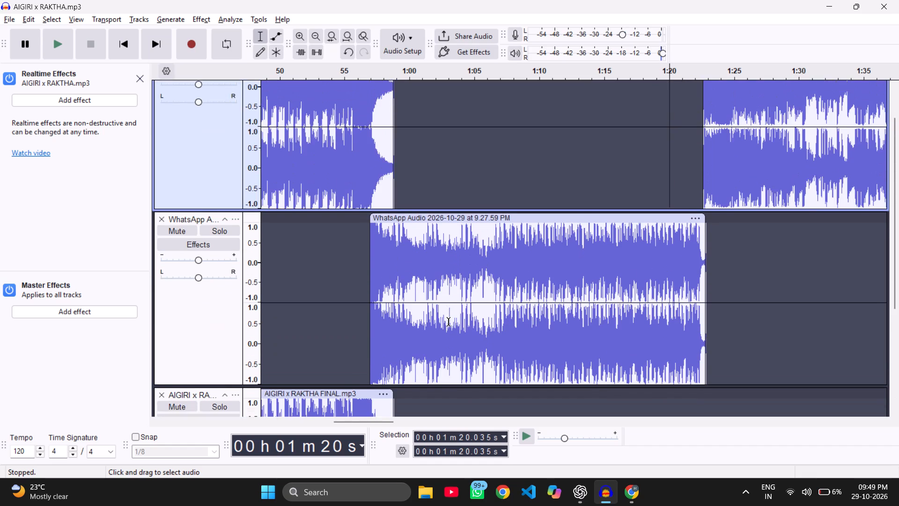
{"action": "scroll", "coordinate": [449, 322], "scroll_direction": "down", "scroll_amount": 1}
{"action": "scroll", "coordinate": [449, 322], "scroll_direction": "up", "scroll_amount": 2}
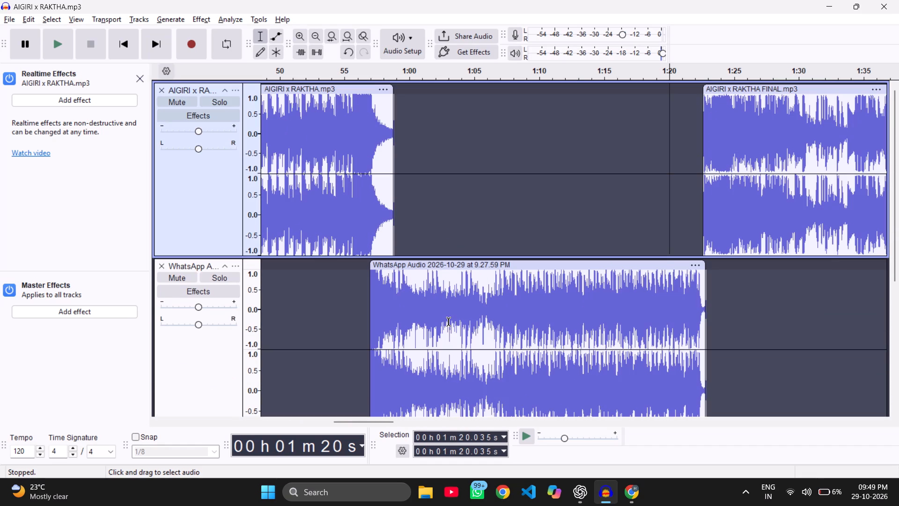
{"action": "left_click", "coordinate": [314, 76]}
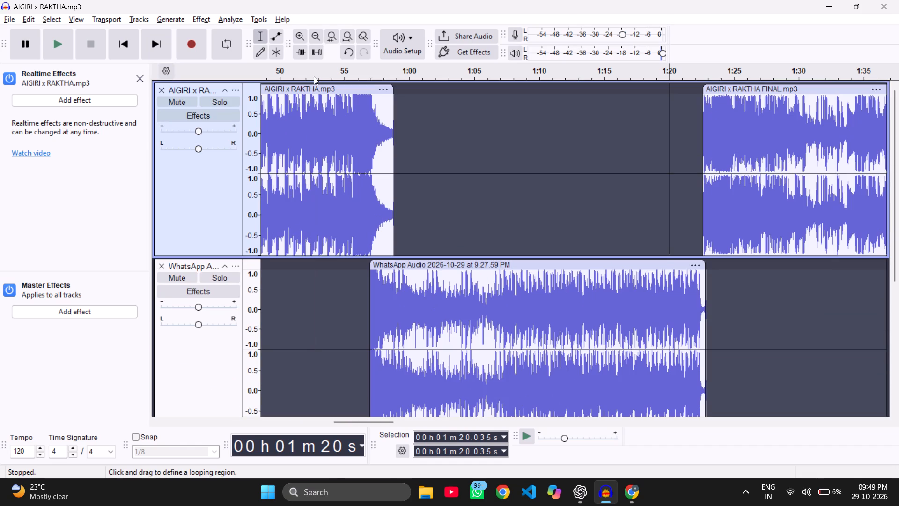
{"action": "scroll", "coordinate": [383, 242], "scroll_direction": "down", "scroll_amount": 1}
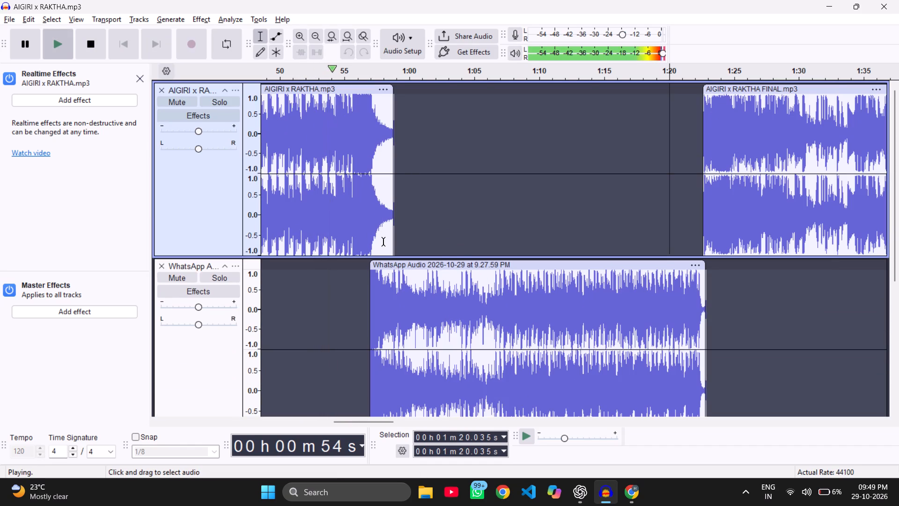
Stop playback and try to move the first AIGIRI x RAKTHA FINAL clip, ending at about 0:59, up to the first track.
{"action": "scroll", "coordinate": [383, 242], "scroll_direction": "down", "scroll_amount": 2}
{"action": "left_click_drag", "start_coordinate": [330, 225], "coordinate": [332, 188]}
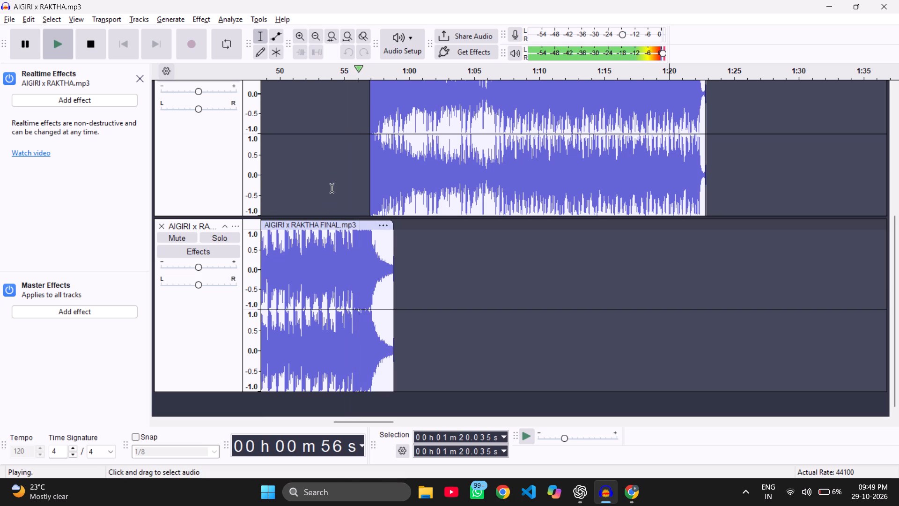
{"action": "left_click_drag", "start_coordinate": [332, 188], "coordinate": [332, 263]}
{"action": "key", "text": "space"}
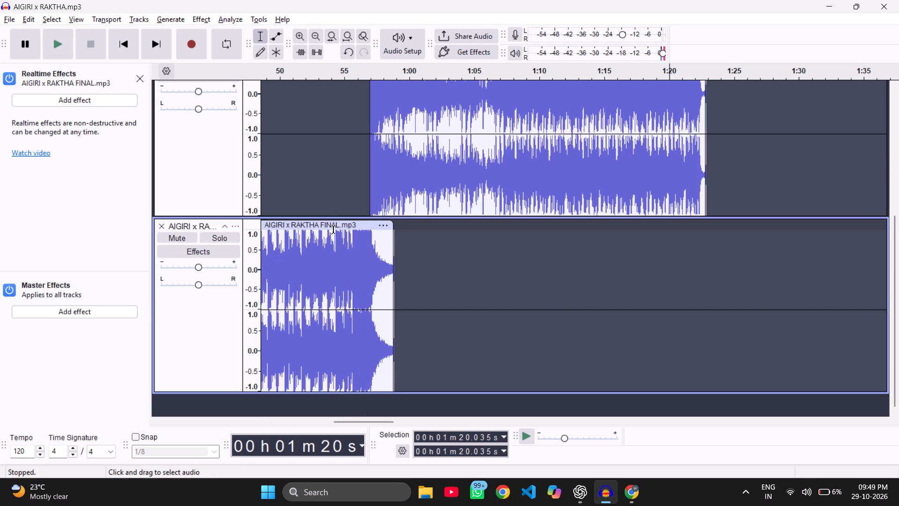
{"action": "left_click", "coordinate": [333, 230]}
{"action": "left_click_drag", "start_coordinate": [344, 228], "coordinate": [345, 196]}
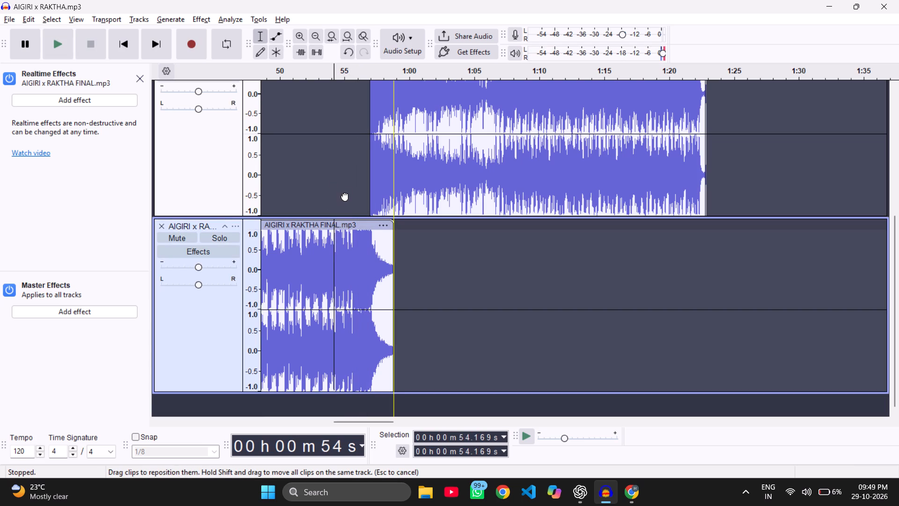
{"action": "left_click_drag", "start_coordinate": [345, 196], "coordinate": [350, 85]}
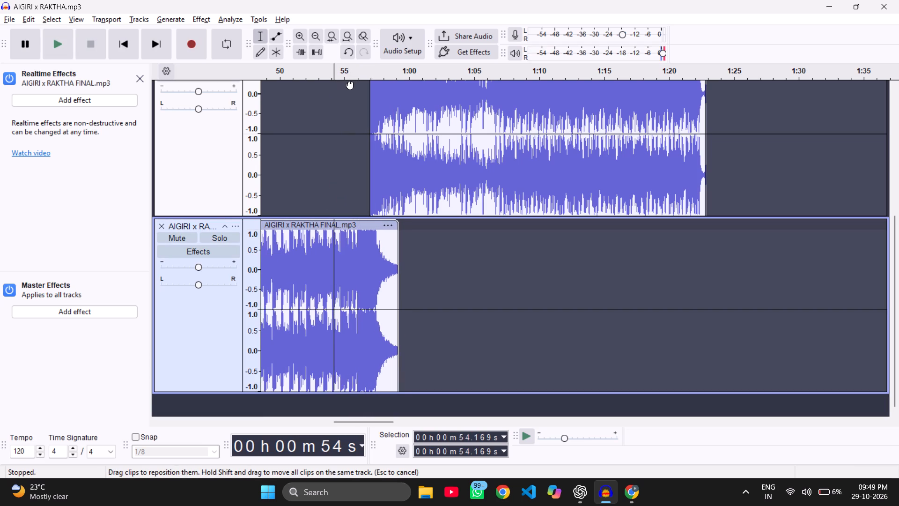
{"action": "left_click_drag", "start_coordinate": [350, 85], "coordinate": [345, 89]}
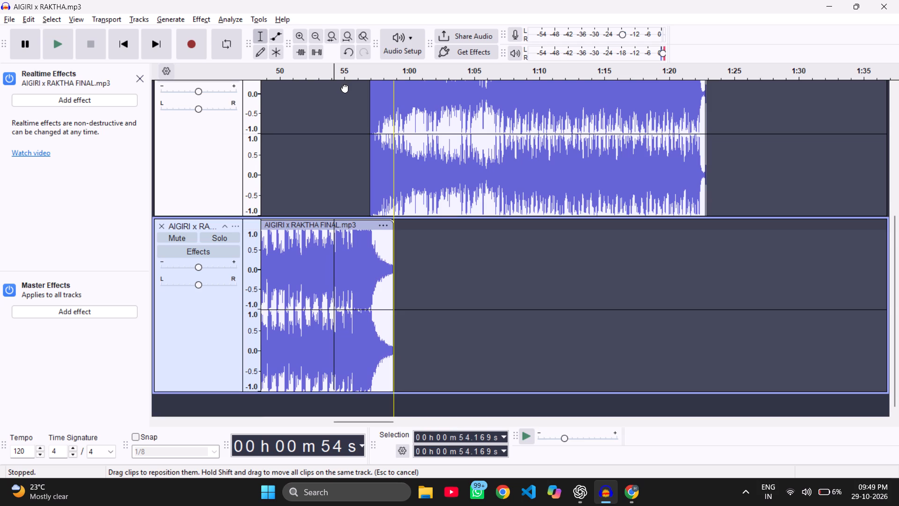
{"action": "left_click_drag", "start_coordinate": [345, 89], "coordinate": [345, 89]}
Delete the AIGIRI x RAKTHA.mp3 clip, ending at about 0:59, from the first track.
{"action": "scroll", "coordinate": [344, 211], "scroll_direction": "up", "scroll_amount": 1}
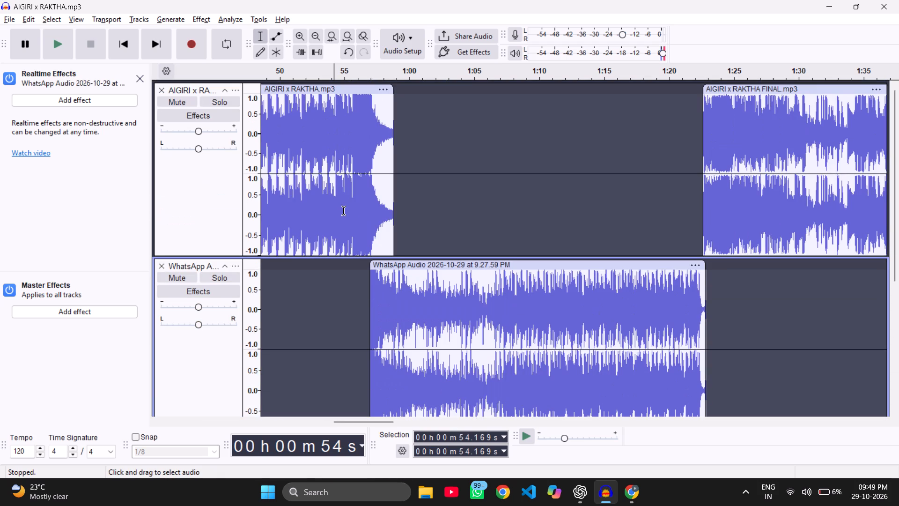
{"action": "left_click", "coordinate": [347, 86]}
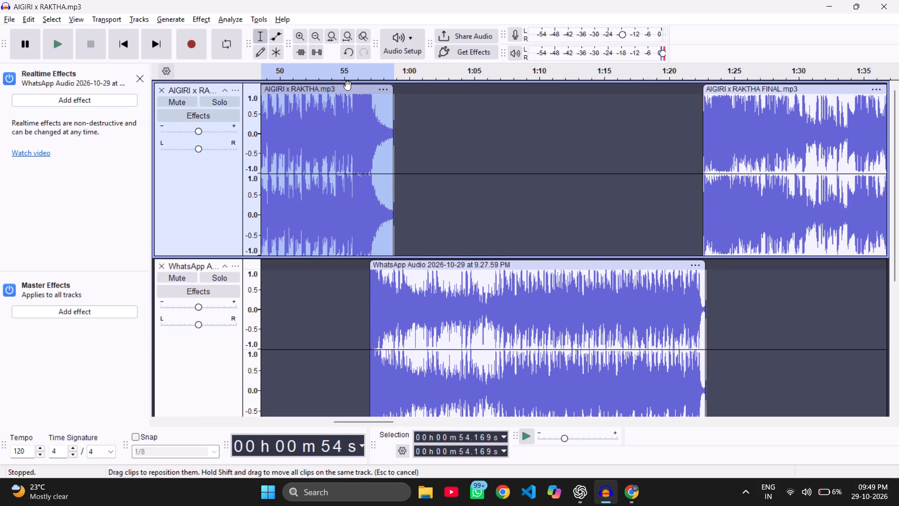
{"action": "key", "text": "BackSpace"}
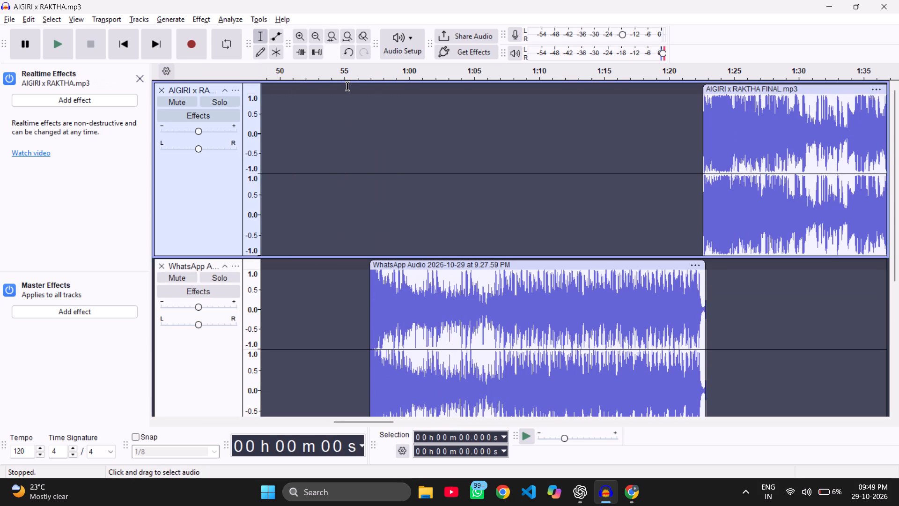